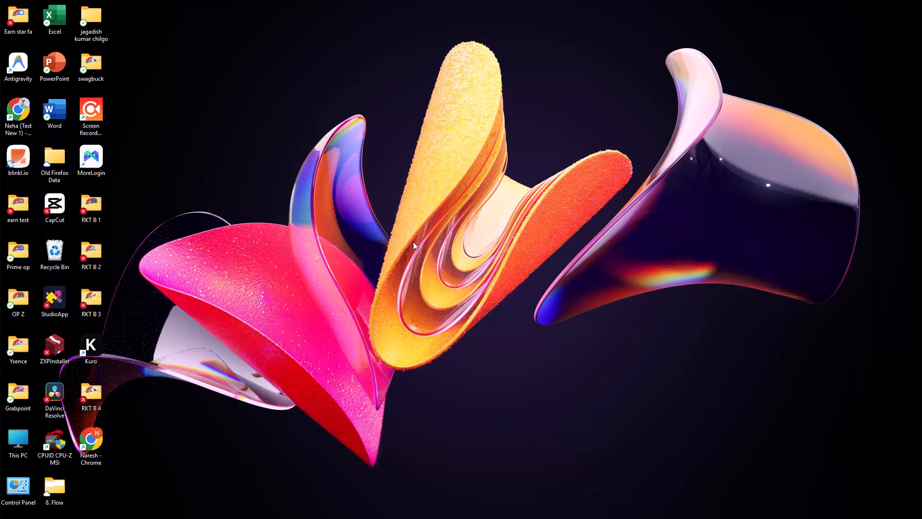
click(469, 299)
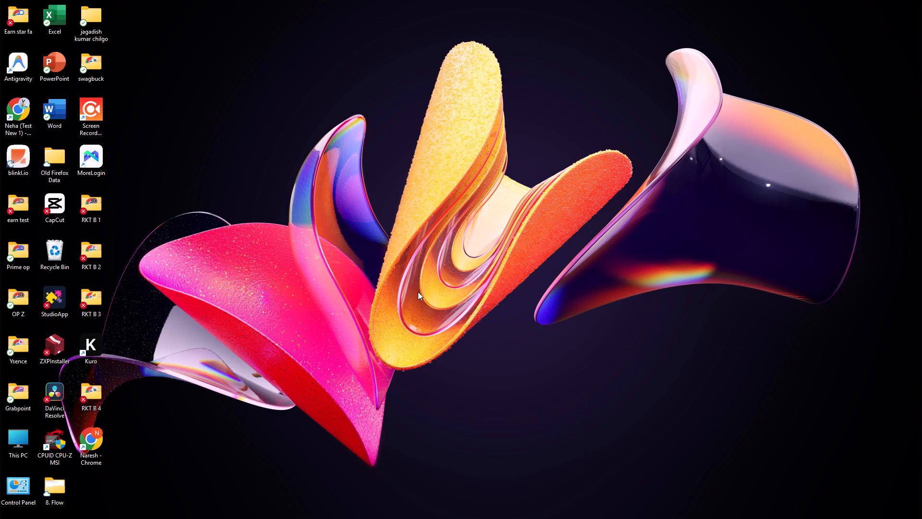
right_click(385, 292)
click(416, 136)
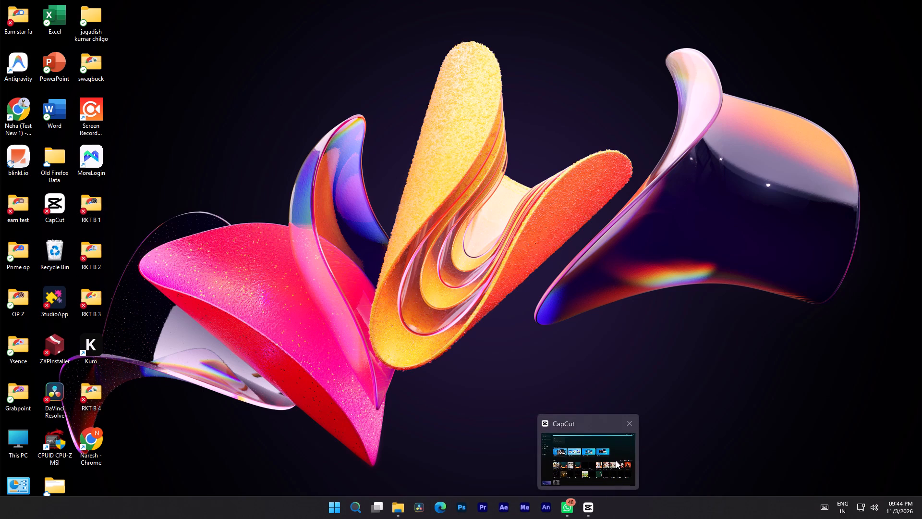
Close the running CapCut window.
click(632, 420)
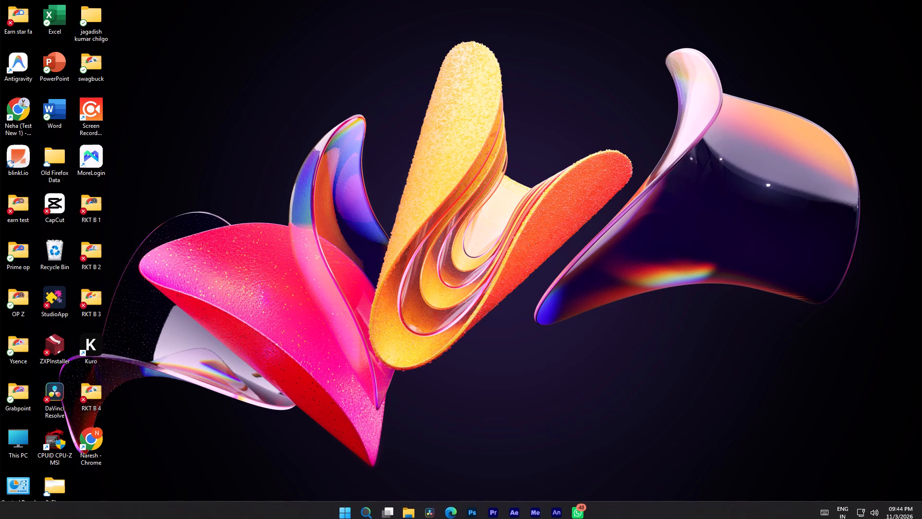
Launch Adobe Premiere.
click(496, 508)
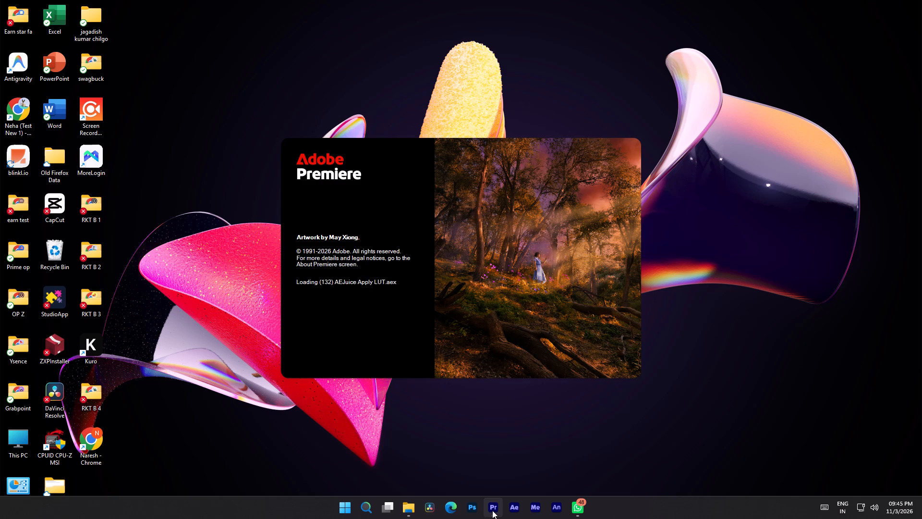
Switch to File Explorer and delete the stick_podcast_overthinking folder from Downloads.
click(401, 508)
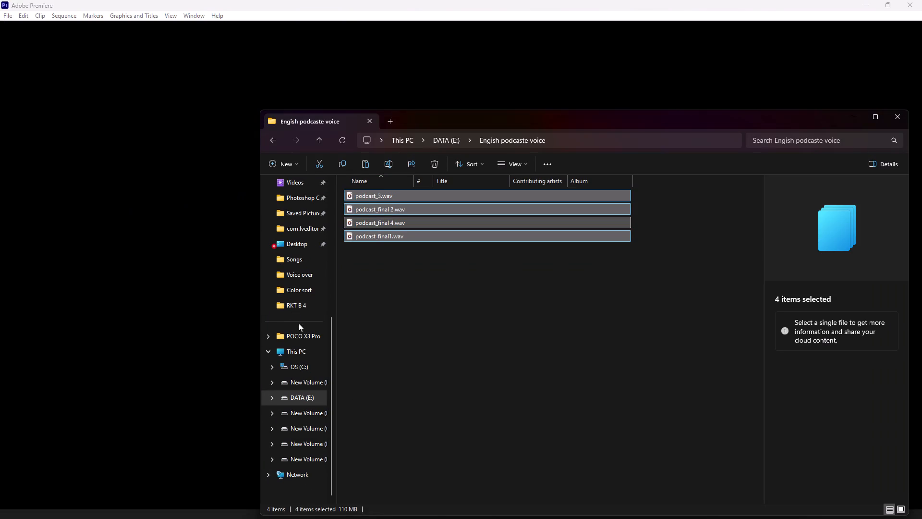
scroll(296, 226, up, 3)
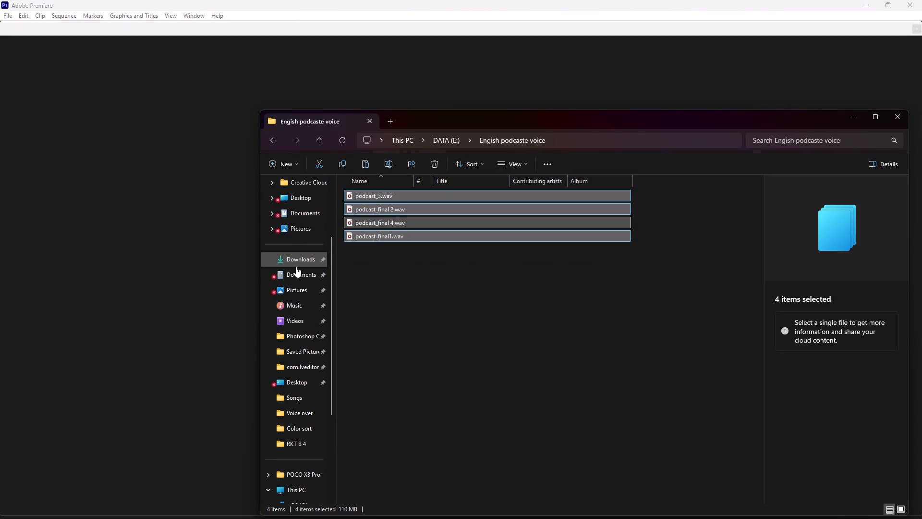
click(296, 267)
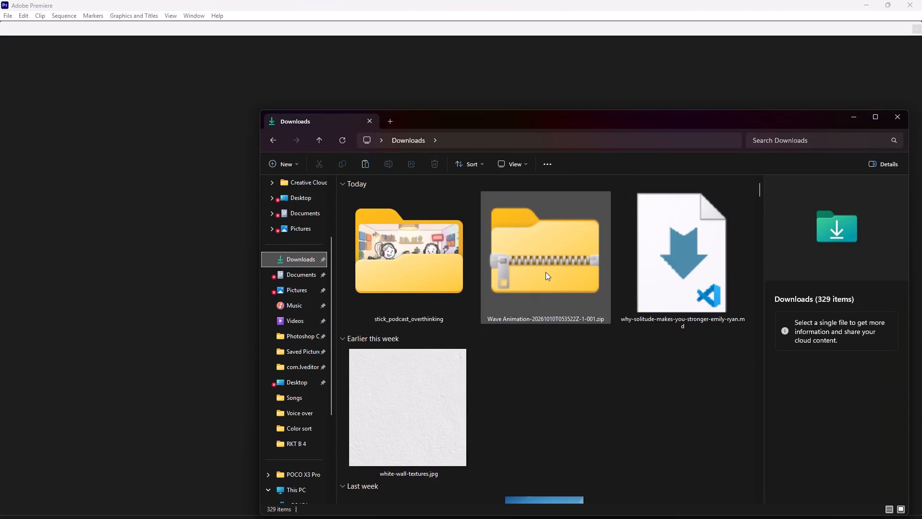
click(546, 272)
click(392, 271)
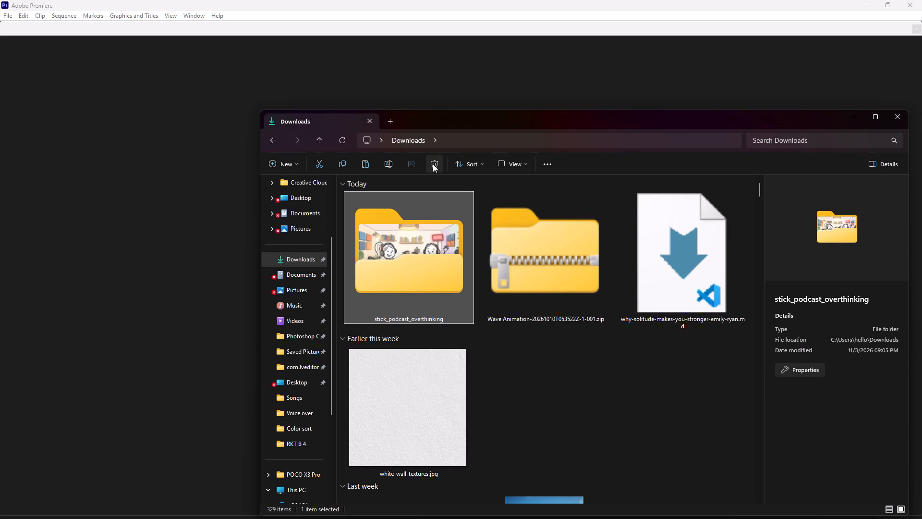
click(433, 164)
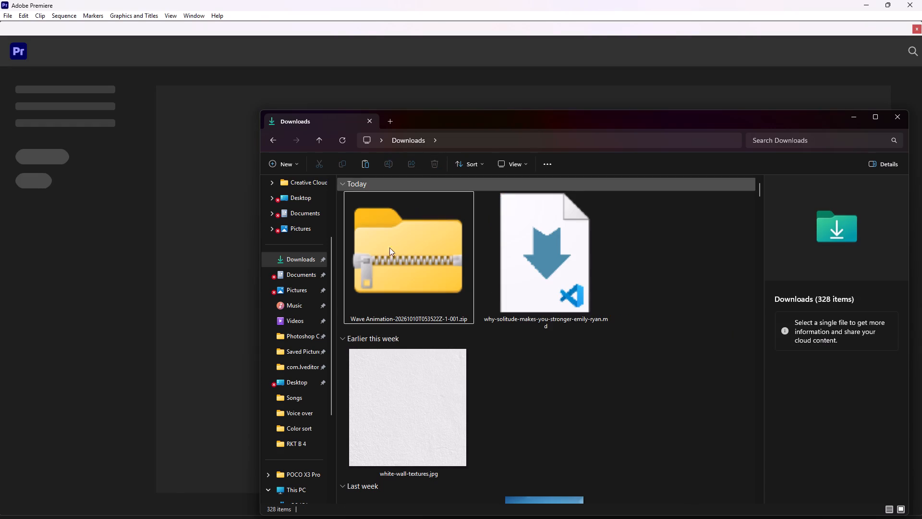
Extract the Wave Animation-20261010T053522Z-1-001.zip archive into its default folder in Downloads.
click(387, 253)
click(570, 161)
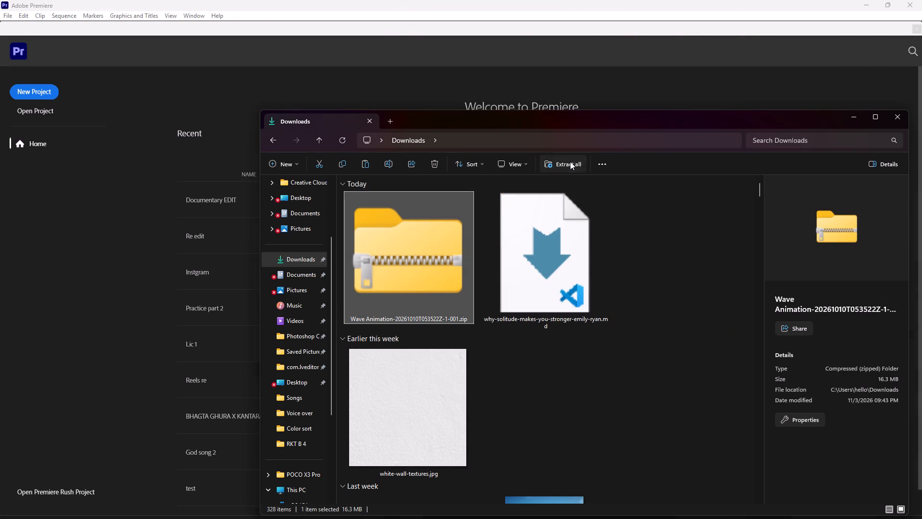
click(545, 354)
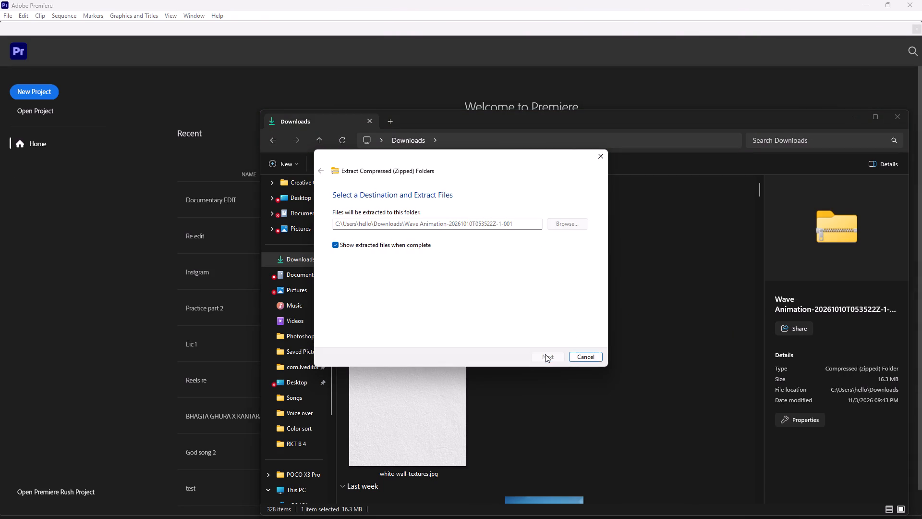
Check the three Liquid Background files in the extracted Wave Animation folder and minimize the window.
double_click(409, 208)
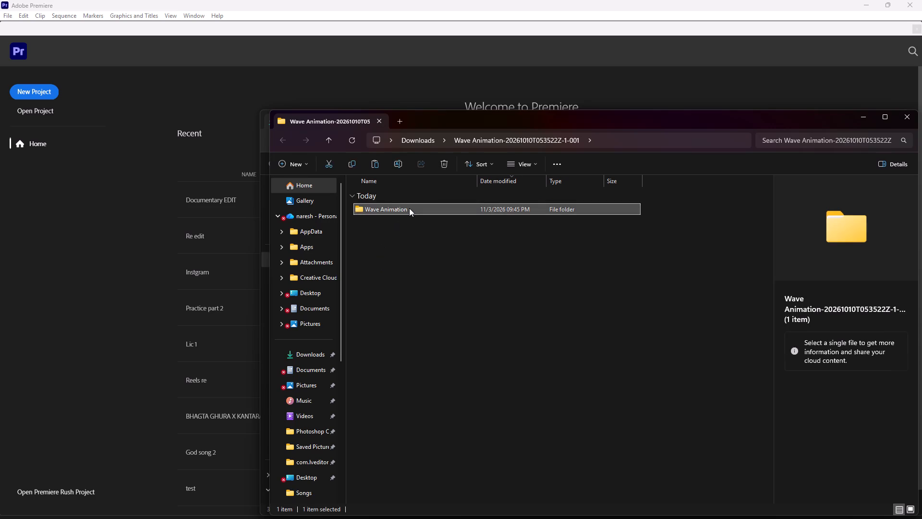
drag(492, 258, 388, 202)
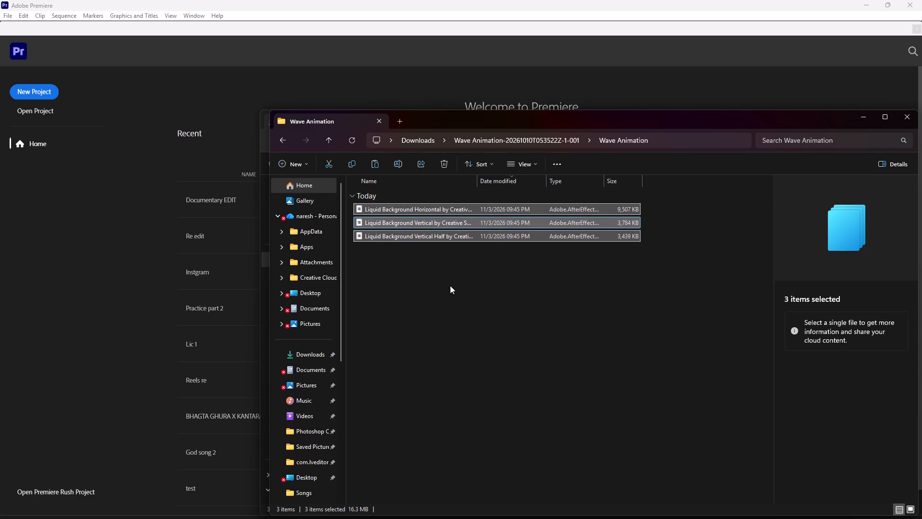
click(870, 117)
Open the recent project Re edit in Premiere.
double_click(222, 237)
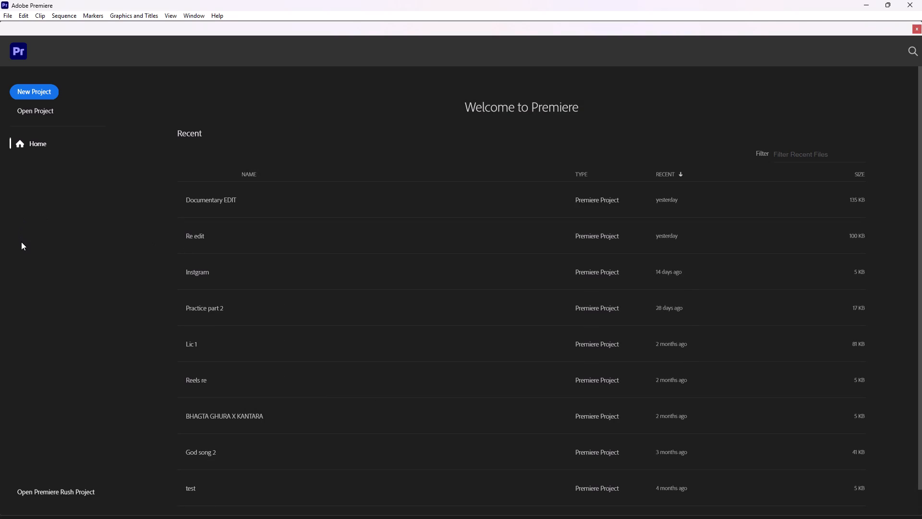
click(213, 241)
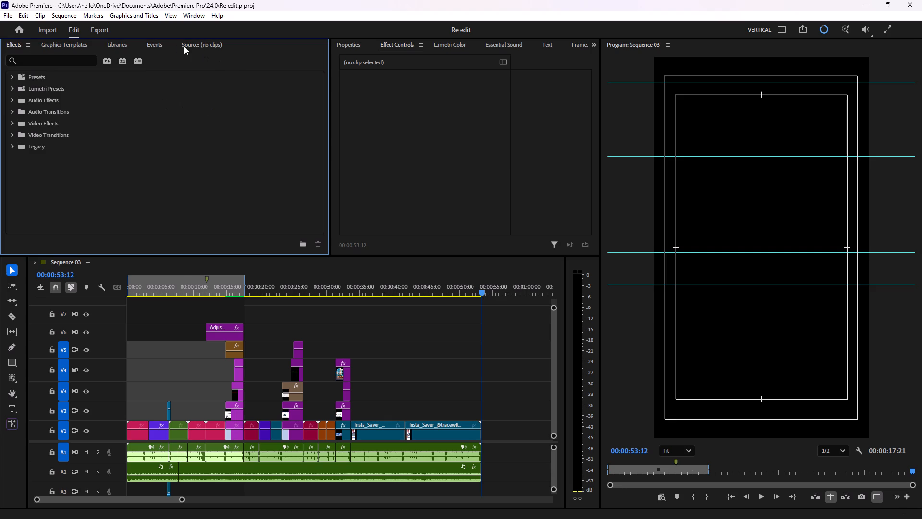
Display the Graphics Templates library in place of the effects list.
click(73, 43)
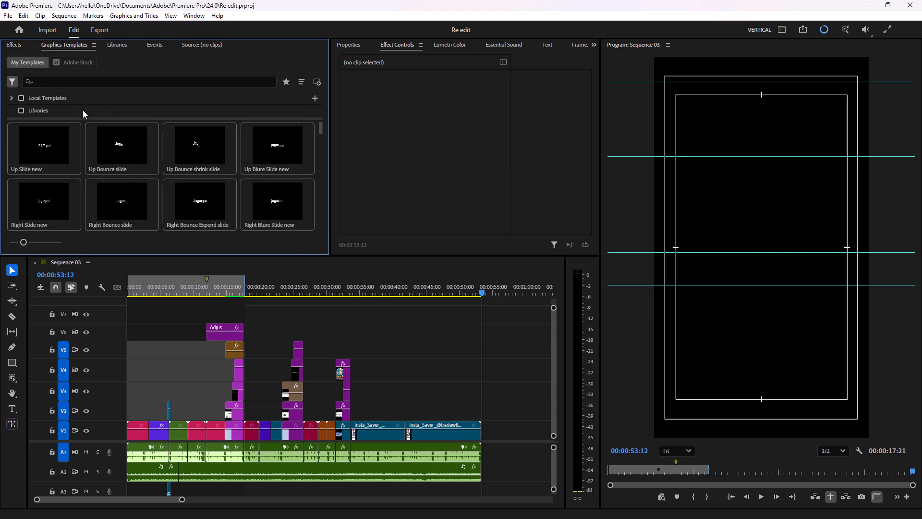
scroll(62, 109, down, 5)
scroll(251, 173, up, 4)
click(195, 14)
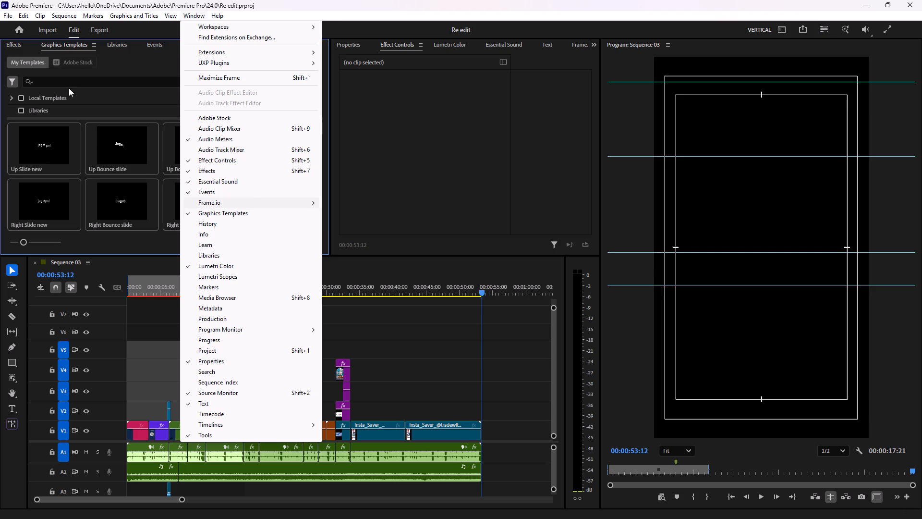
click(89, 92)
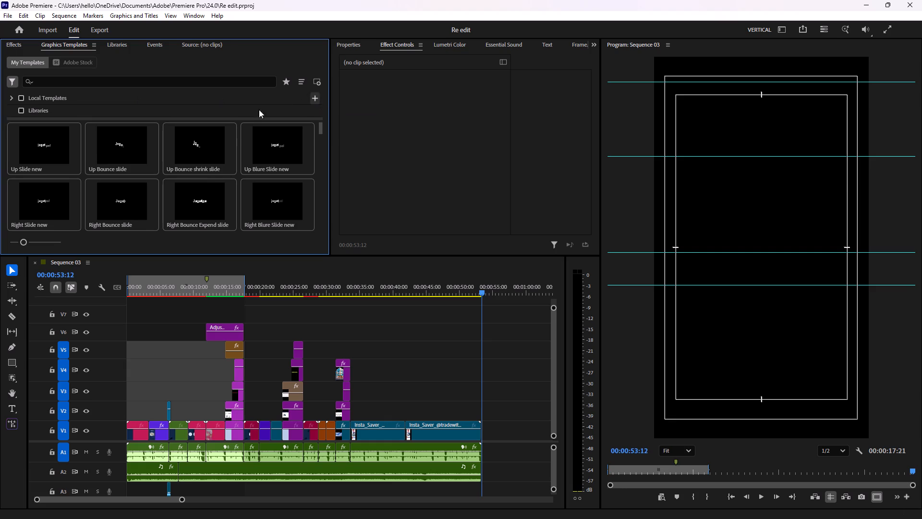
Browse the available motion graphics templates, from the text slide animations to the gaming set.
scroll(195, 136, down, 20)
scroll(242, 231, down, 7)
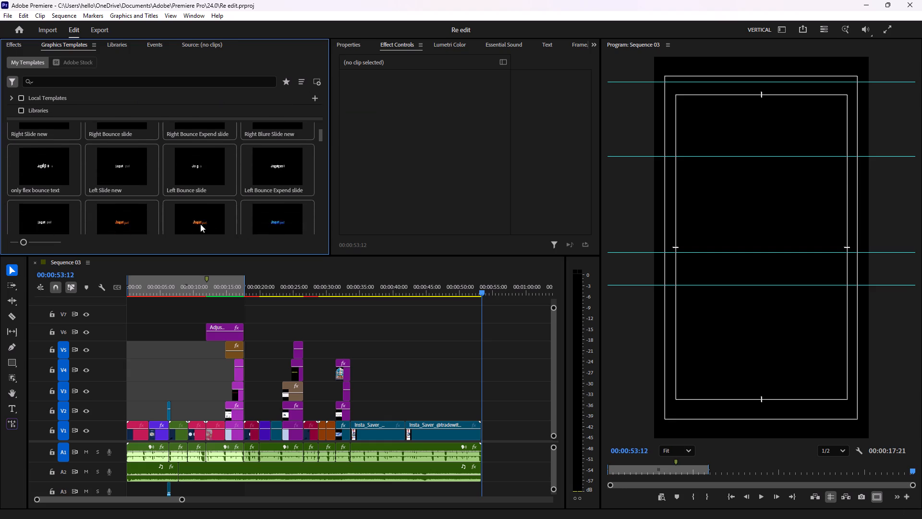
scroll(147, 204, down, 17)
scroll(131, 228, down, 16)
scroll(134, 230, down, 8)
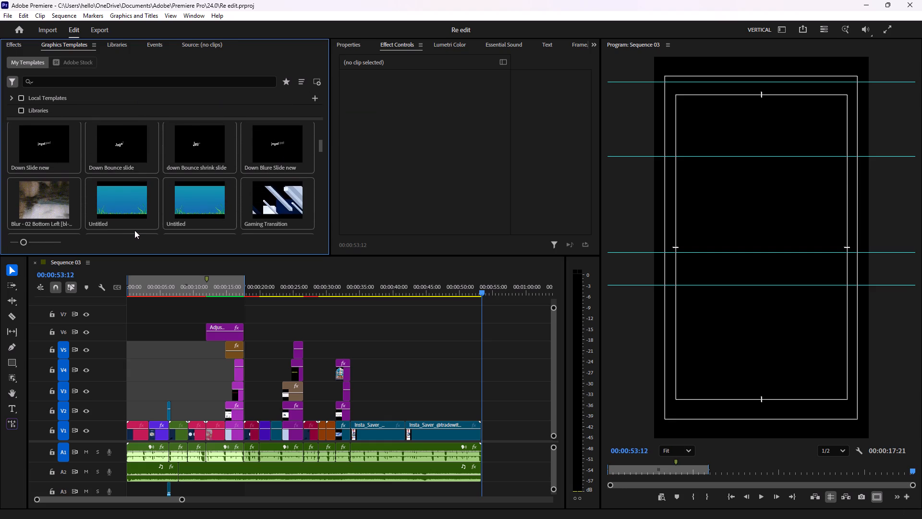
scroll(153, 201, down, 15)
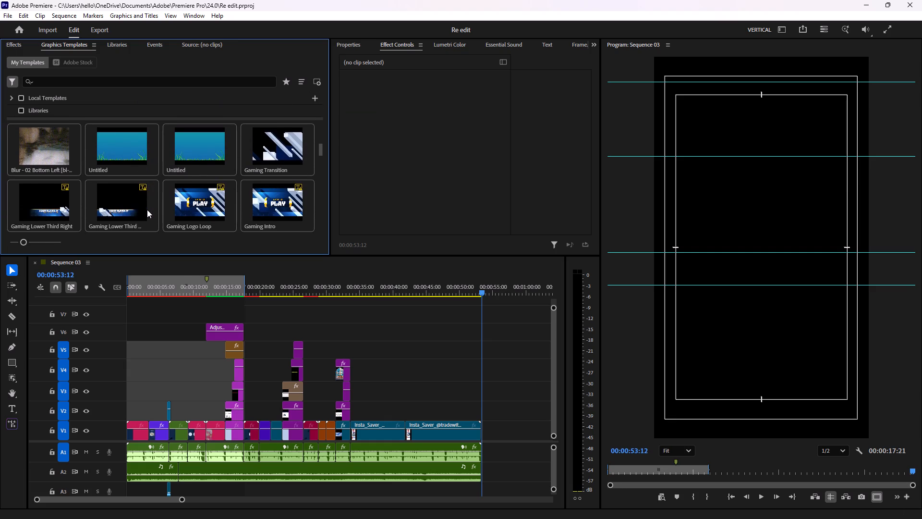
scroll(147, 210, down, 17)
scroll(146, 211, up, 7)
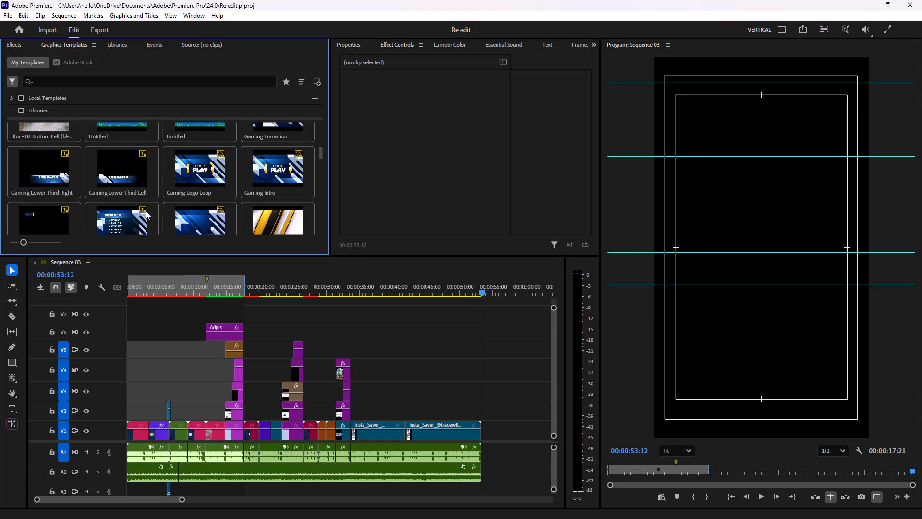
scroll(107, 204, up, 7)
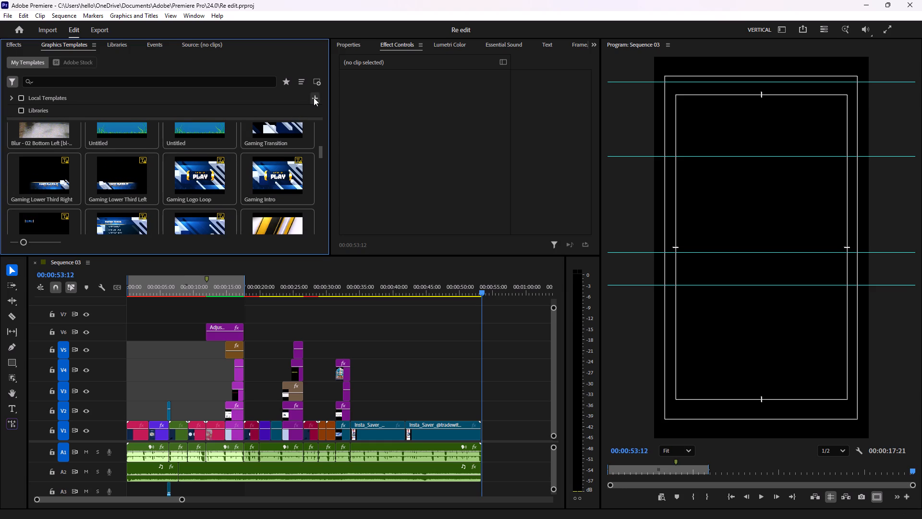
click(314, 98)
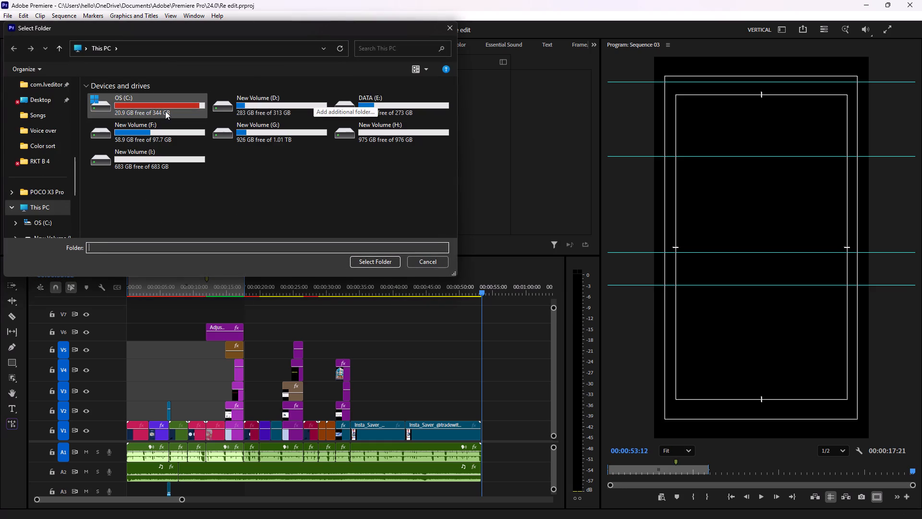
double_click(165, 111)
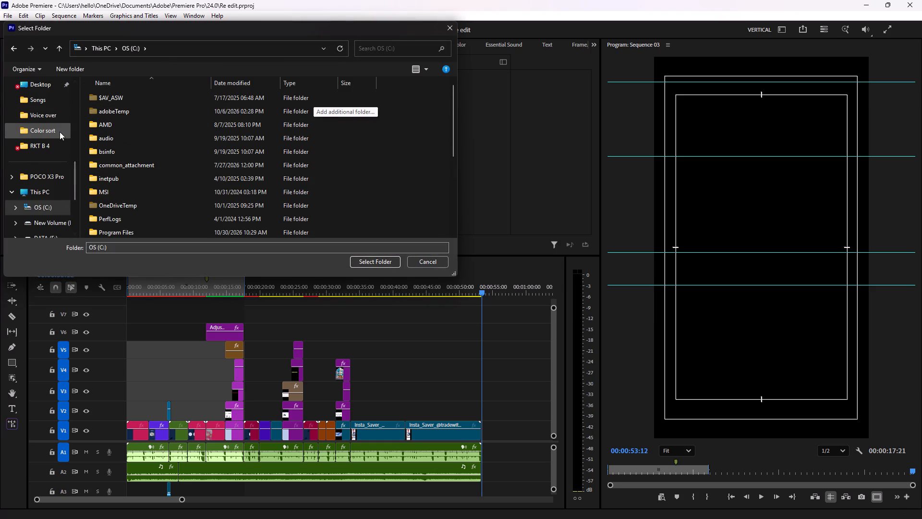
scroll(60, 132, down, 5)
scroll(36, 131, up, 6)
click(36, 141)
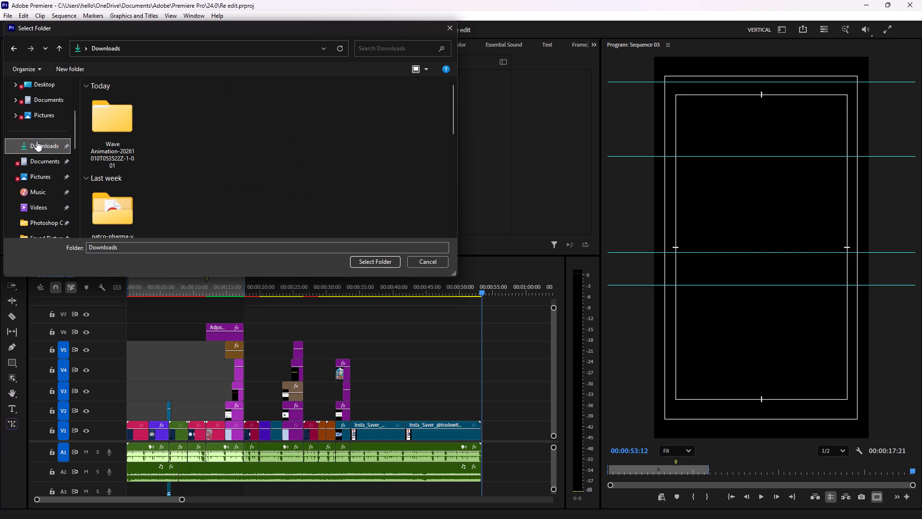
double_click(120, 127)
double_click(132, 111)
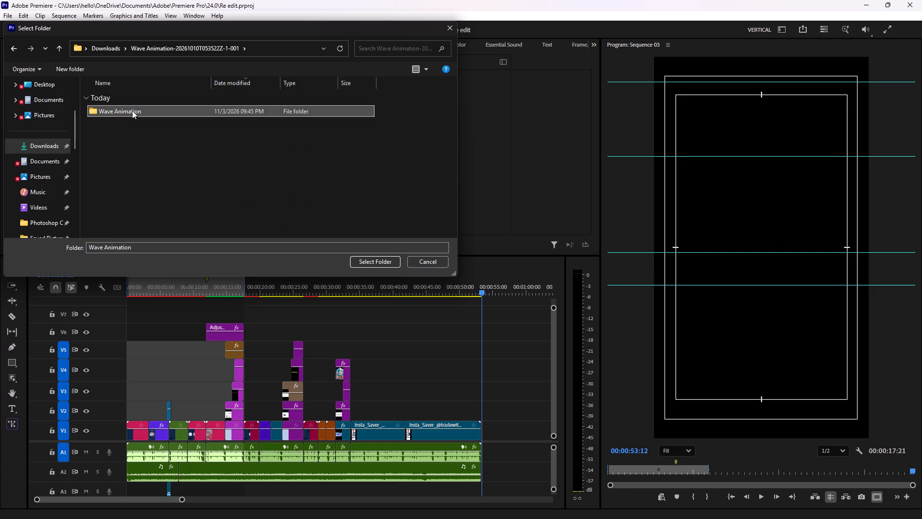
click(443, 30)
Install the Liquid Background Horizontal motion graphics template from the extracted Wave Animation folder in Downloads.
scroll(193, 151, up, 5)
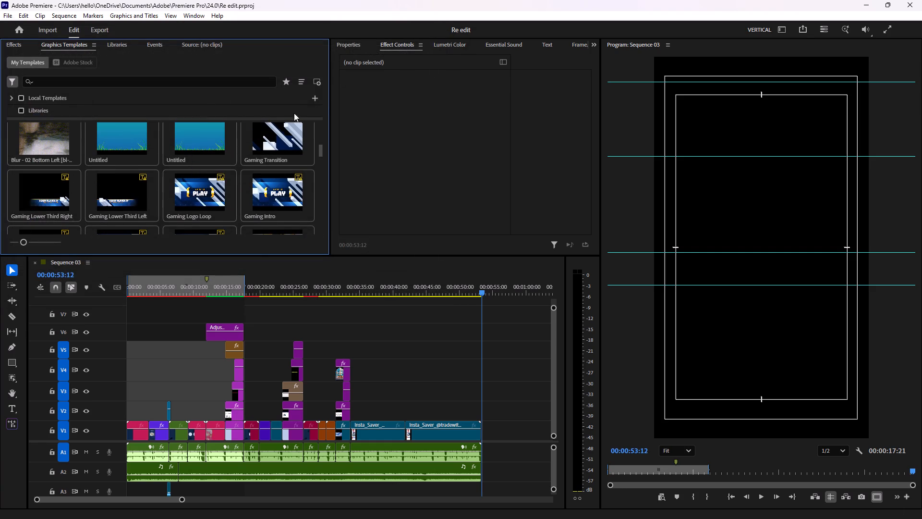
click(320, 82)
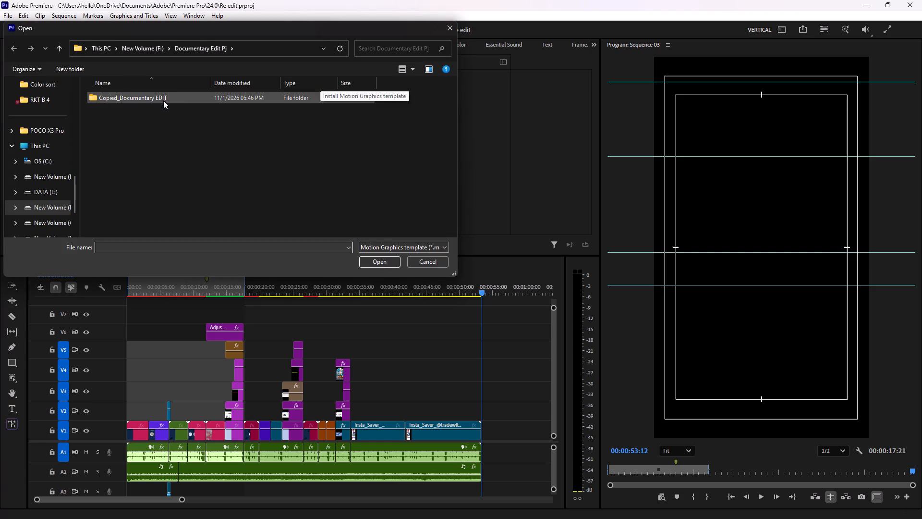
scroll(36, 118, up, 7)
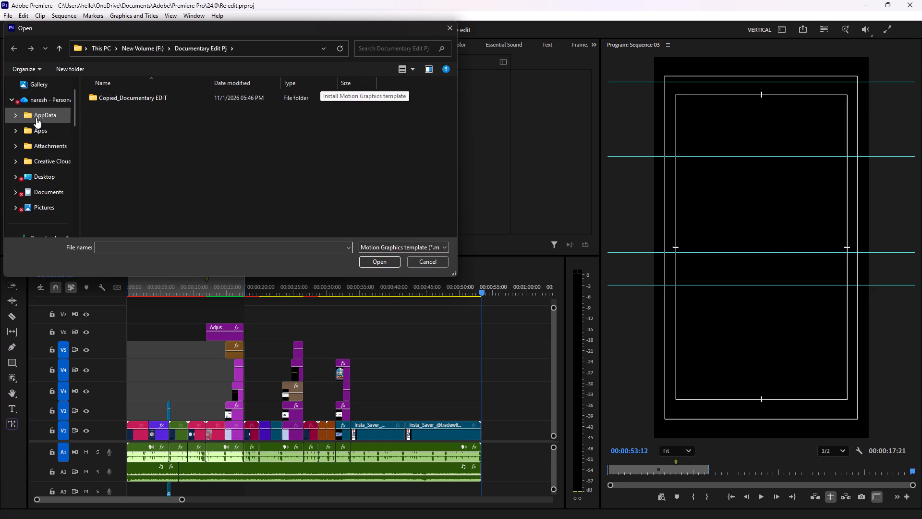
scroll(36, 117, up, 6)
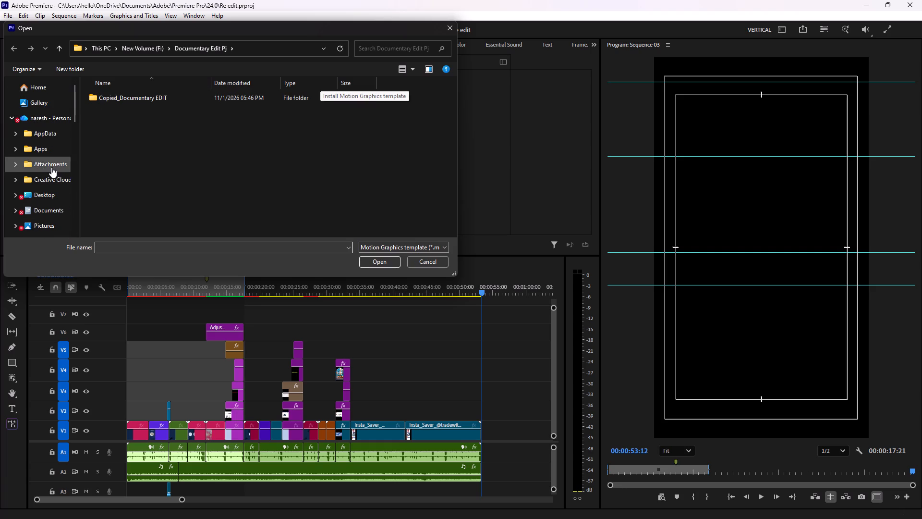
scroll(51, 167, down, 4)
scroll(39, 120, up, 2)
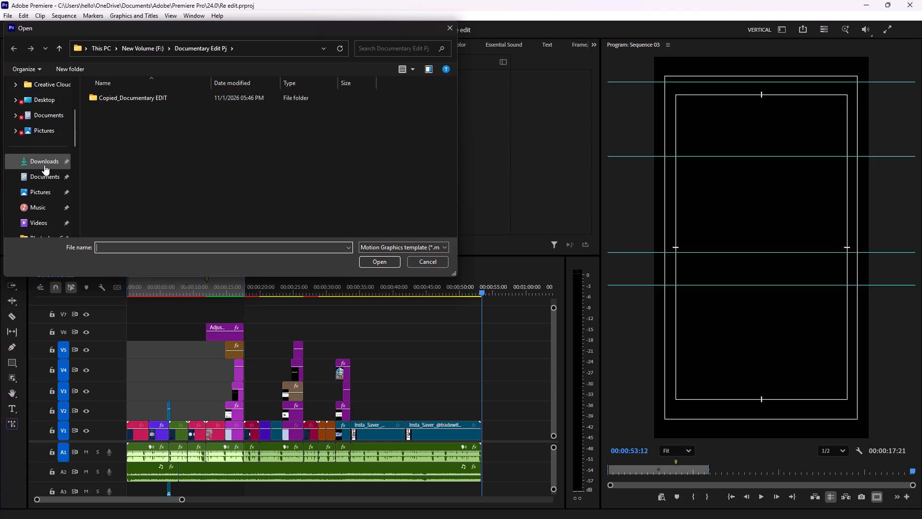
click(44, 165)
double_click(105, 133)
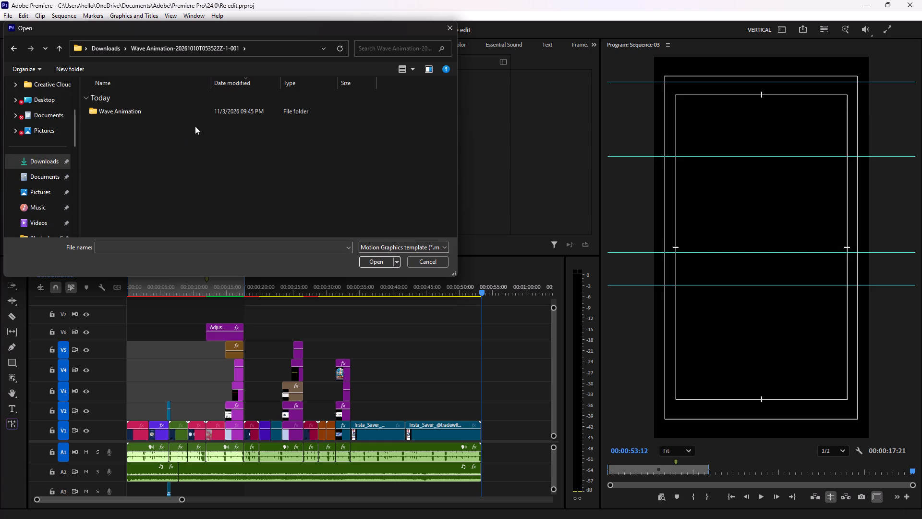
double_click(182, 114)
drag(234, 162, 125, 115)
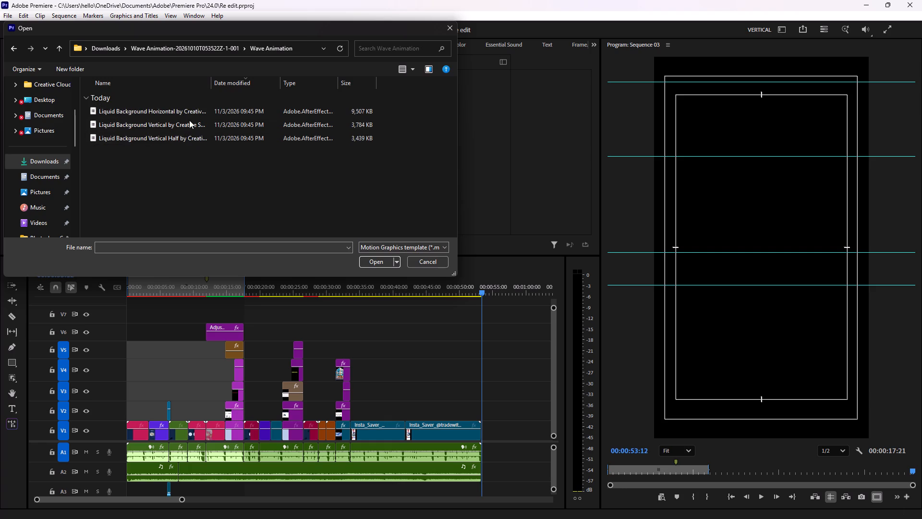
shift+click(188, 113)
shift+click(184, 135)
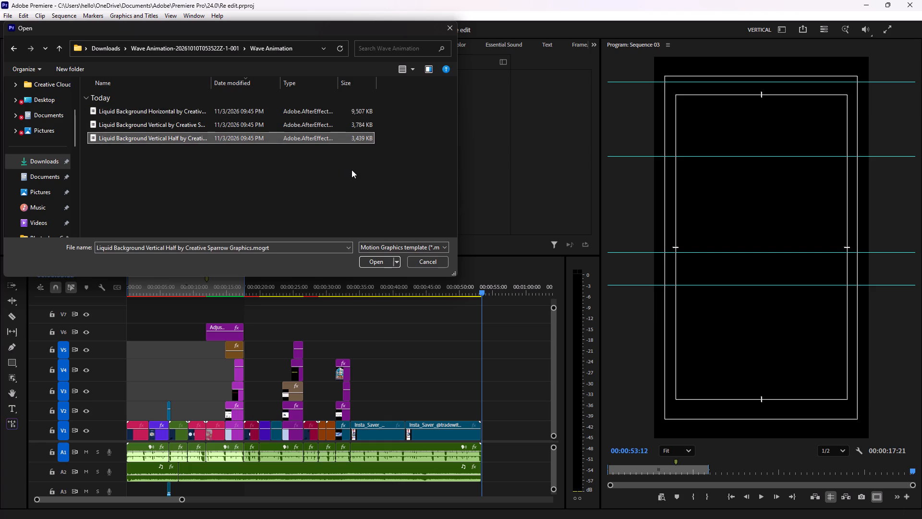
key(ctrl+a)
click(188, 114)
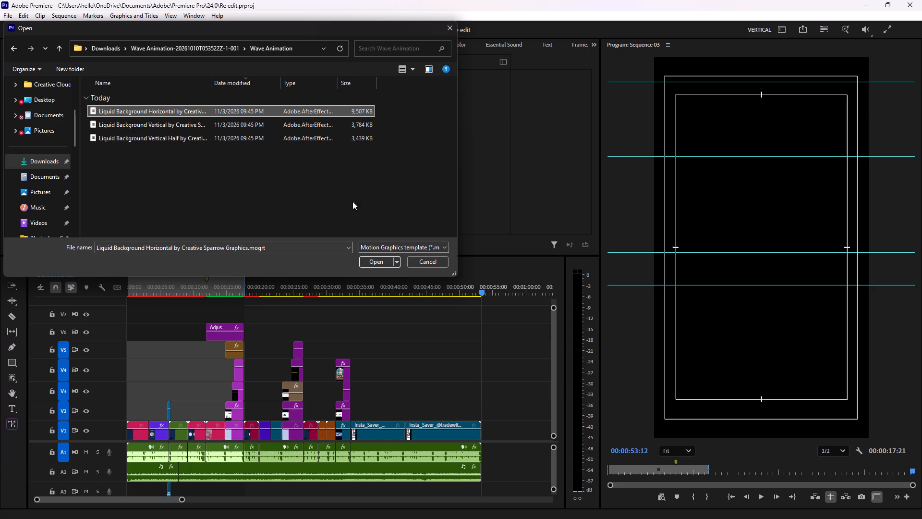
click(380, 262)
Look through the template library for the newly installed Liquid Background Horizontal template.
scroll(189, 185, up, 5)
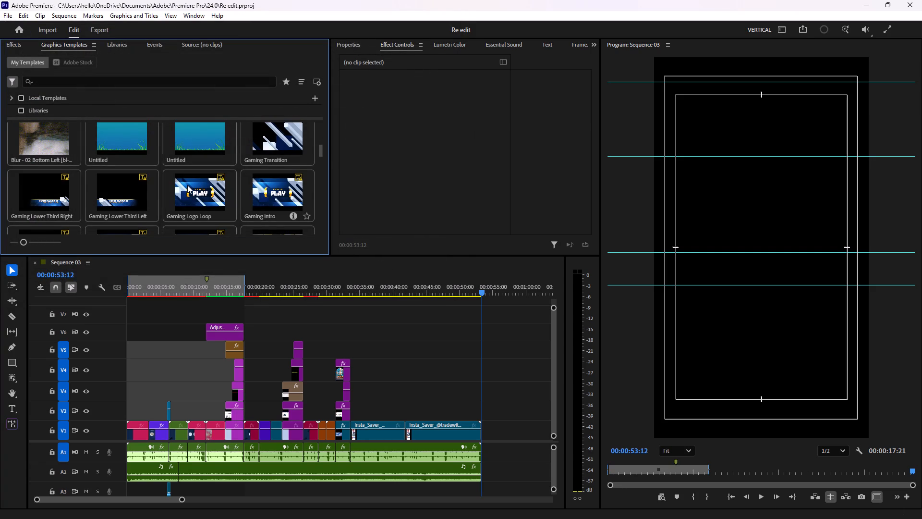
scroll(187, 185, up, 1)
scroll(106, 158, down, 5)
scroll(175, 174, down, 4)
drag(320, 153, 320, 148)
drag(320, 148, 320, 148)
click(371, 159)
scroll(215, 178, up, 6)
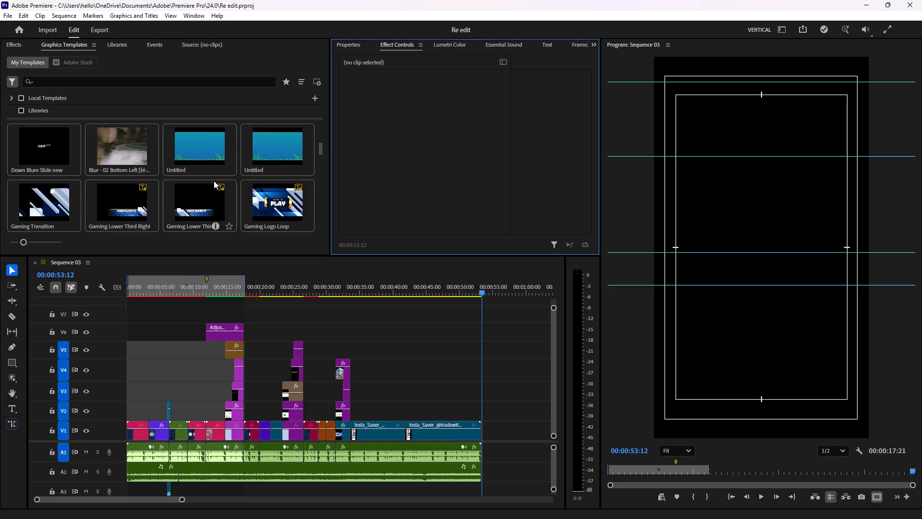
scroll(212, 181, up, 12)
drag(321, 147, 320, 110)
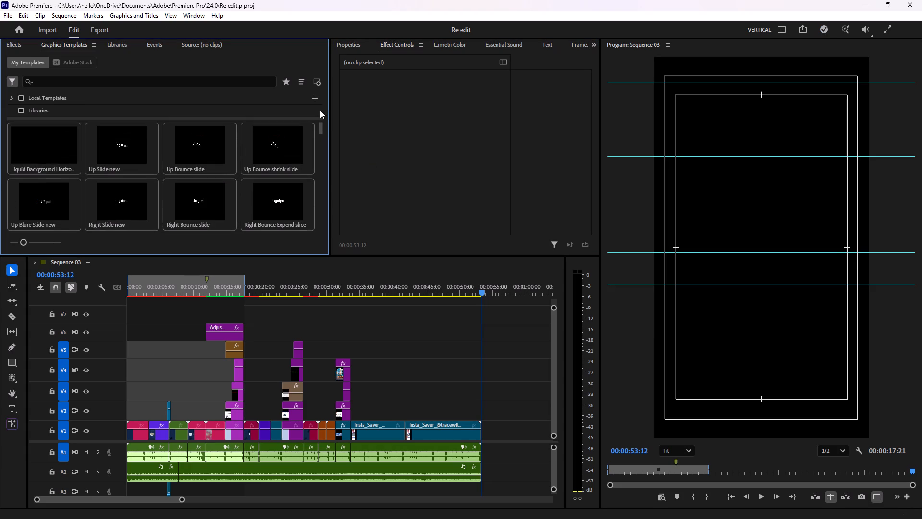
drag(320, 110, 321, 109)
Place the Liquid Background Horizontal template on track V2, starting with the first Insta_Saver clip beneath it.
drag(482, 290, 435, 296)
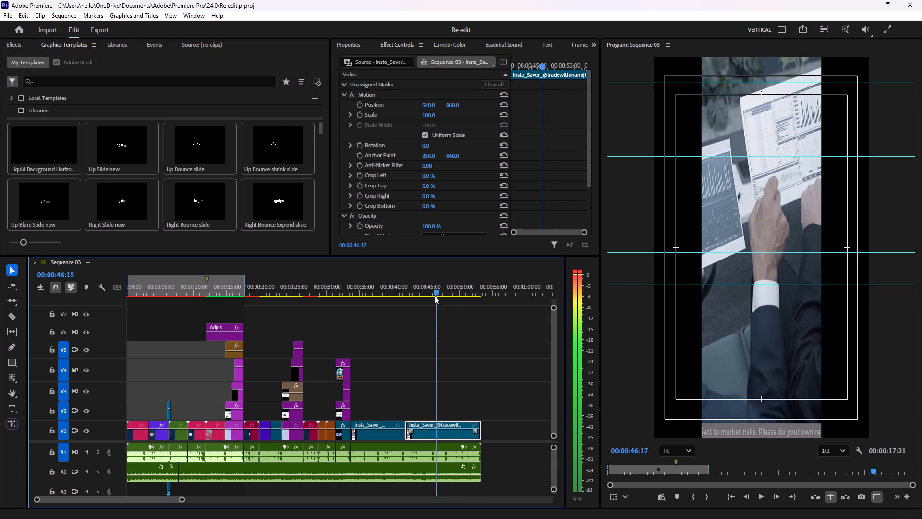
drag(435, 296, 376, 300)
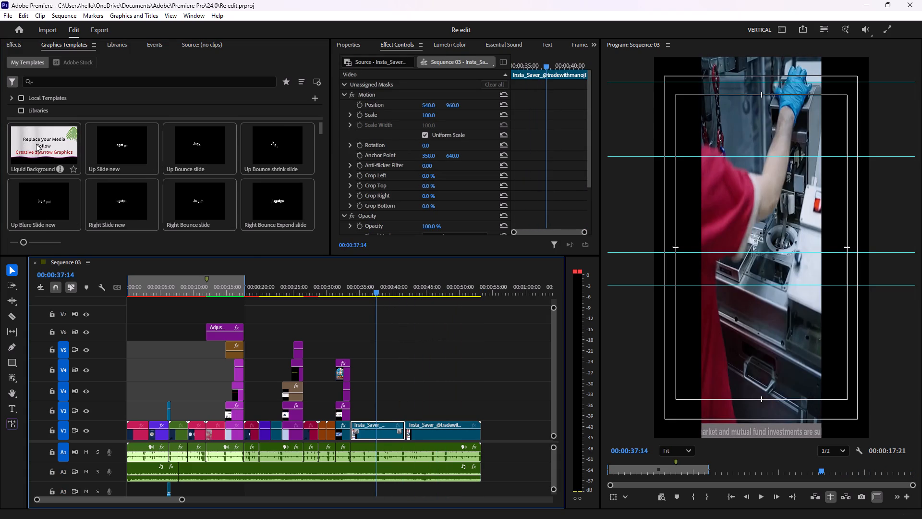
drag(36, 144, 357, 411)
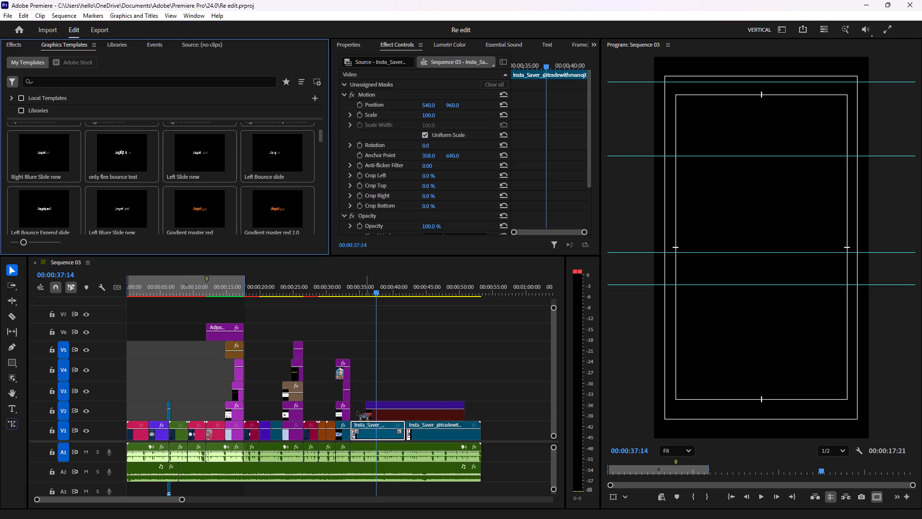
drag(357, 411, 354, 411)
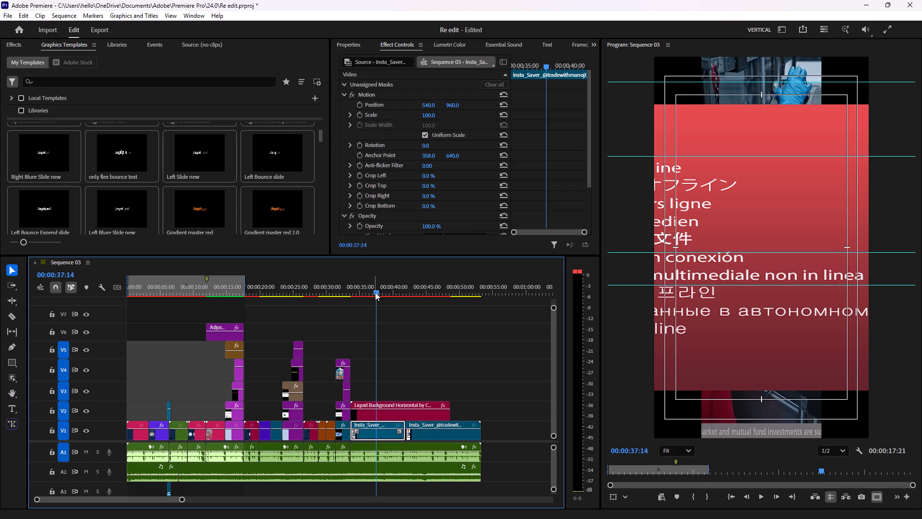
Preview the liquid background animation over the footage, playing it back from 00:00:34:02.
drag(377, 294, 368, 294)
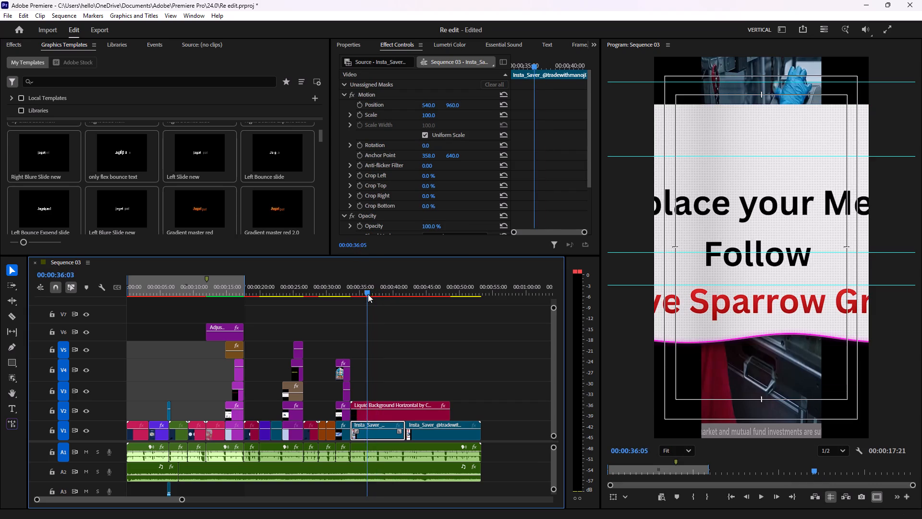
drag(368, 294, 356, 294)
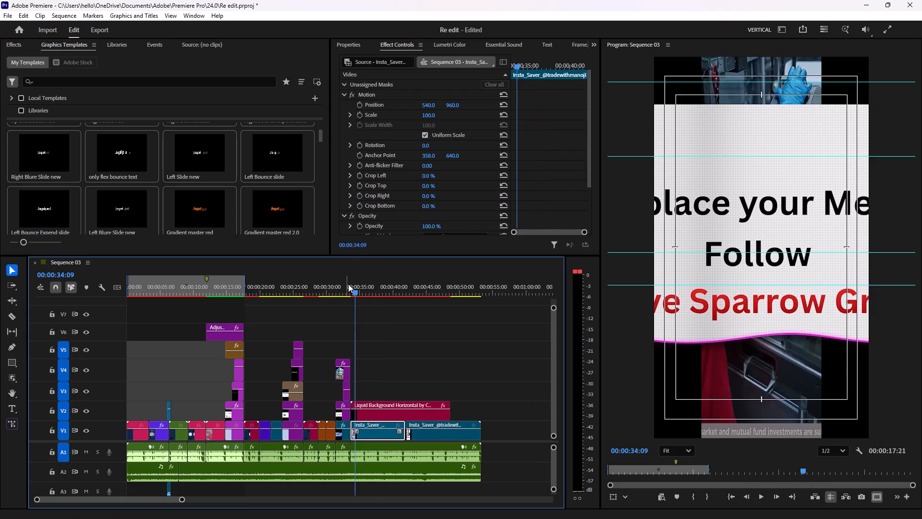
click(353, 288)
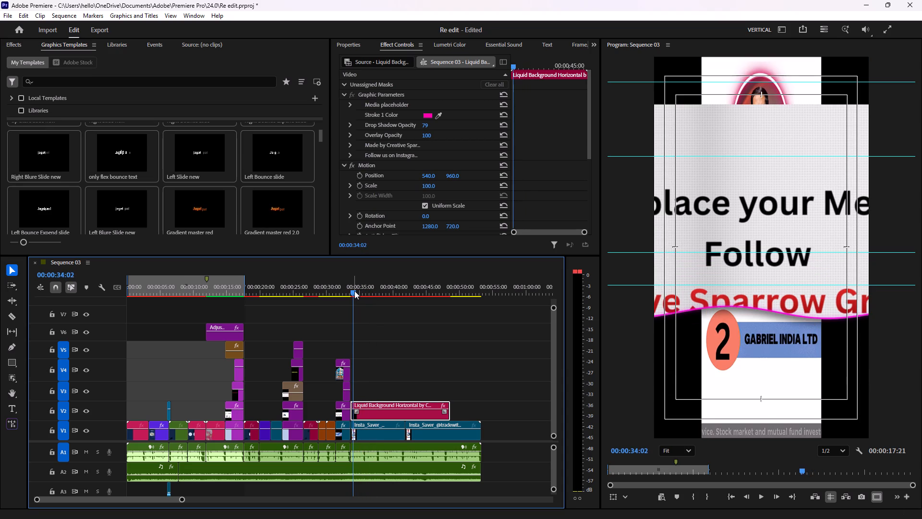
key(space)
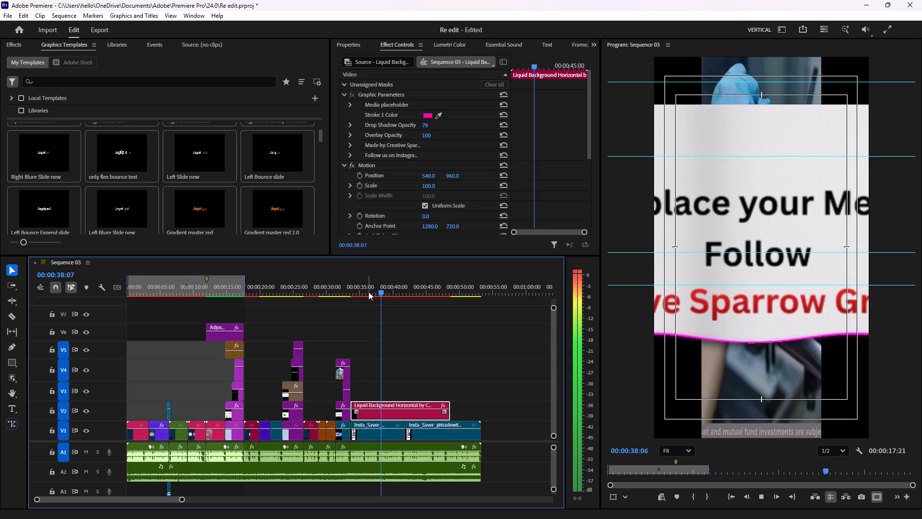
key(space)
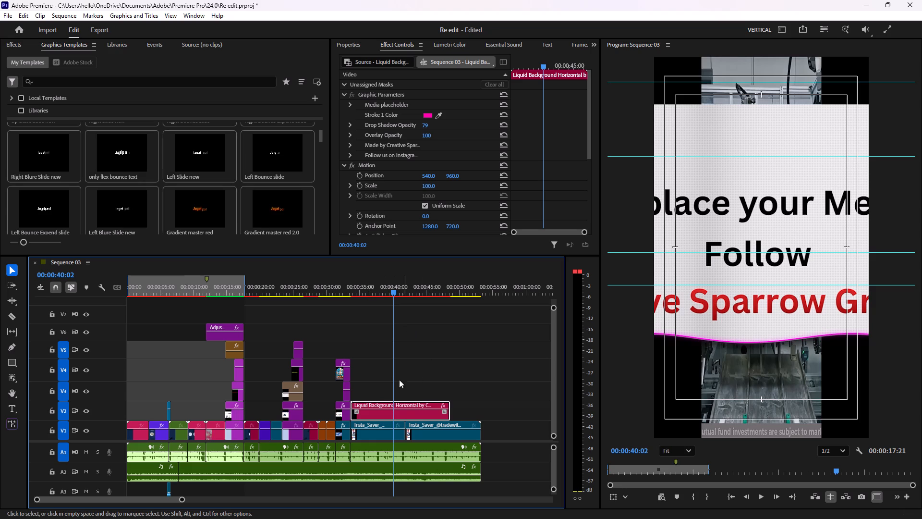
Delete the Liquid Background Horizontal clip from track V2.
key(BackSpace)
Install the Liquid Background Vertical motion graphics template from the Wave Animation folder.
scroll(121, 121, up, 6)
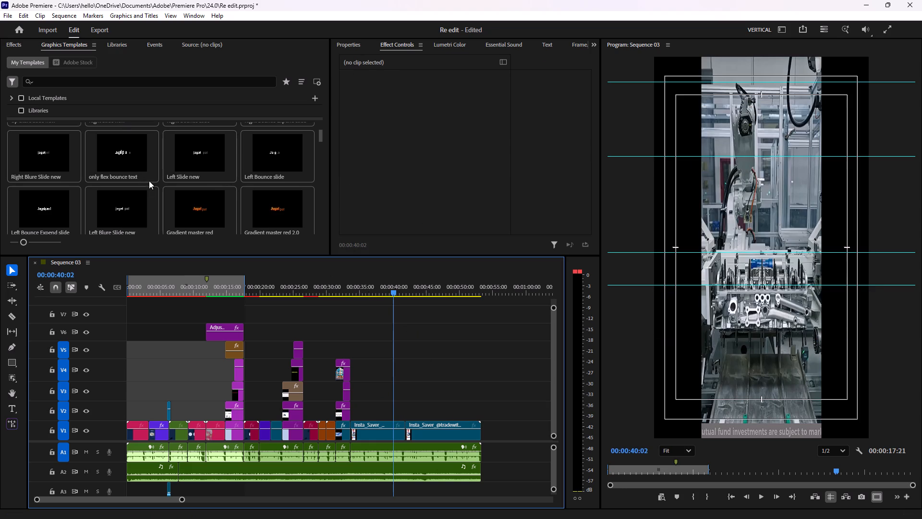
scroll(129, 166, up, 7)
drag(321, 136, 322, 119)
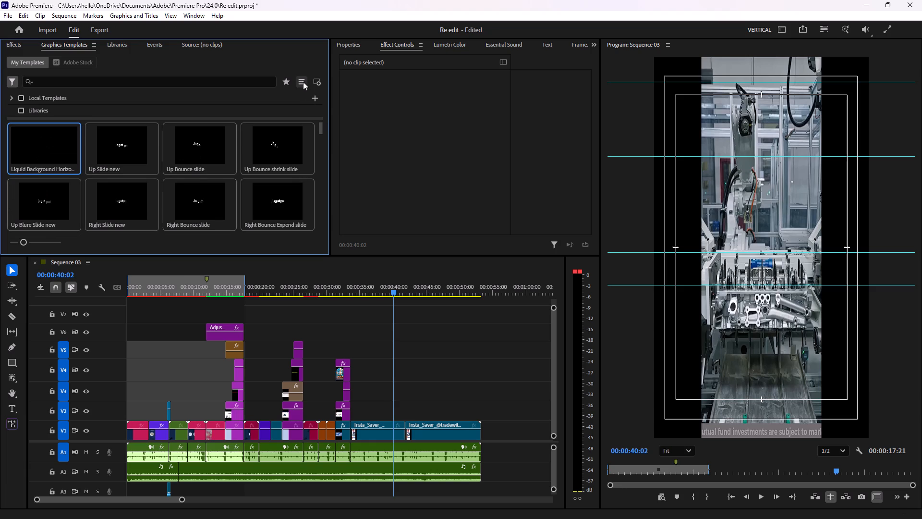
click(315, 80)
click(186, 124)
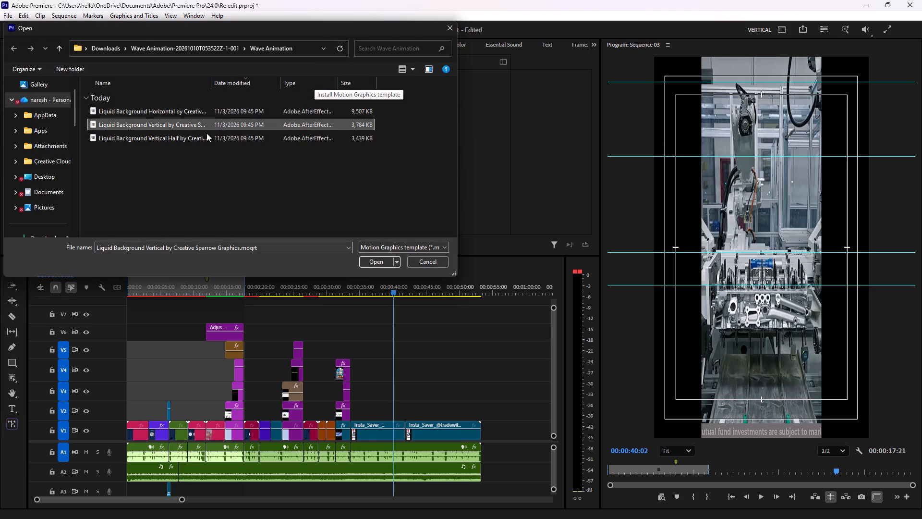
click(378, 263)
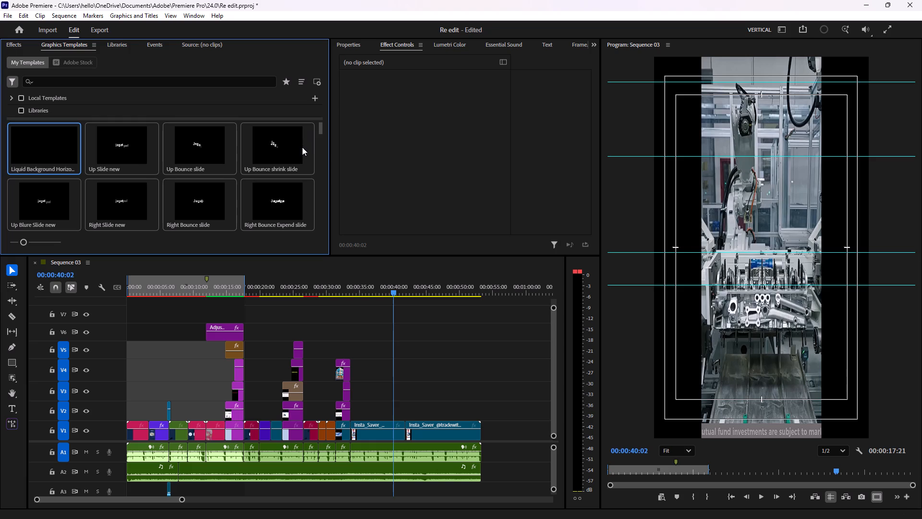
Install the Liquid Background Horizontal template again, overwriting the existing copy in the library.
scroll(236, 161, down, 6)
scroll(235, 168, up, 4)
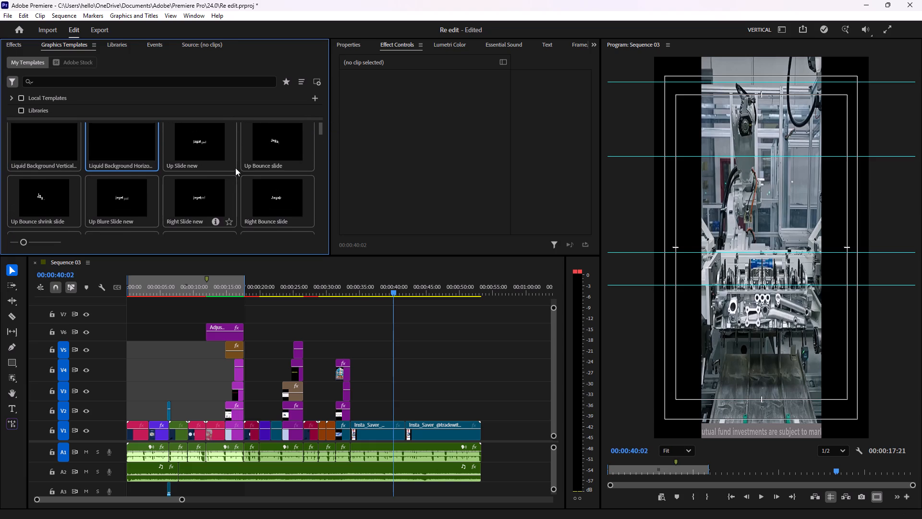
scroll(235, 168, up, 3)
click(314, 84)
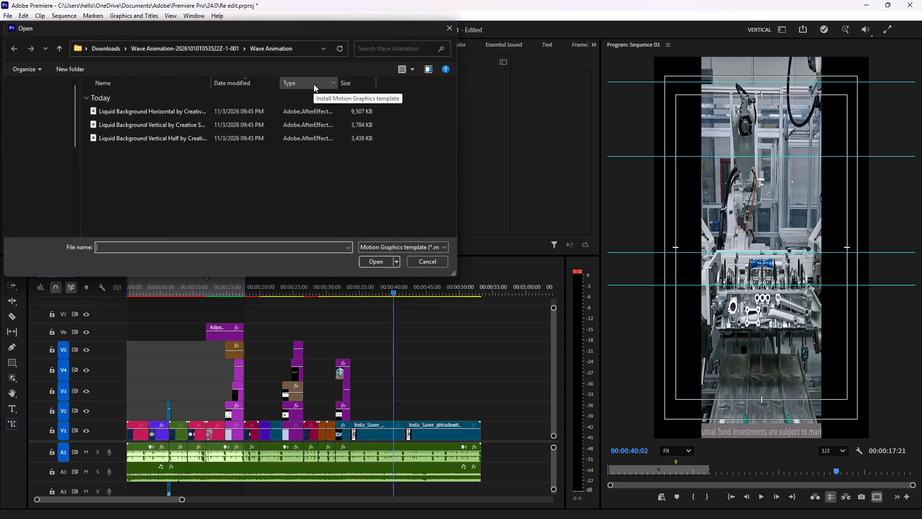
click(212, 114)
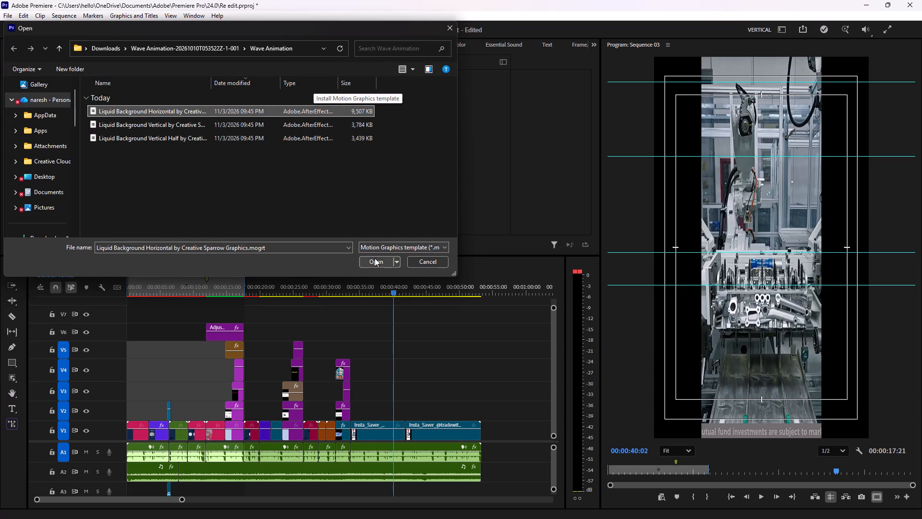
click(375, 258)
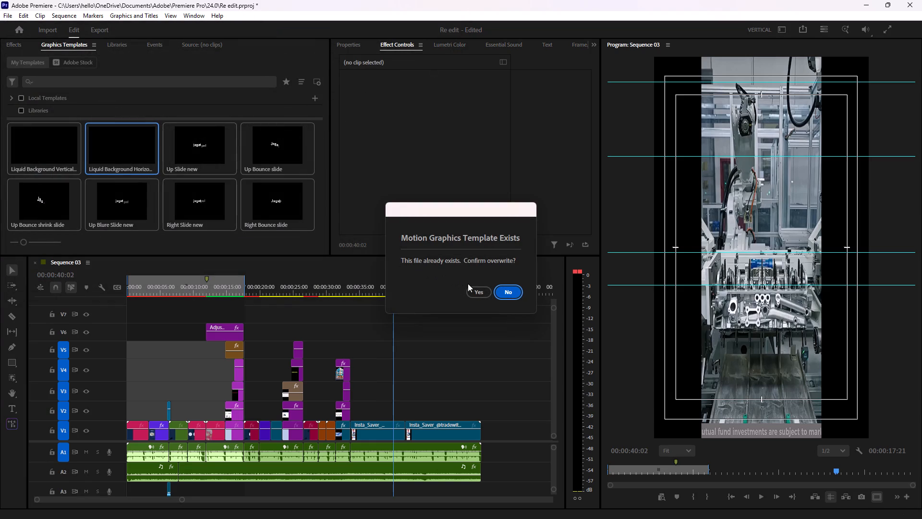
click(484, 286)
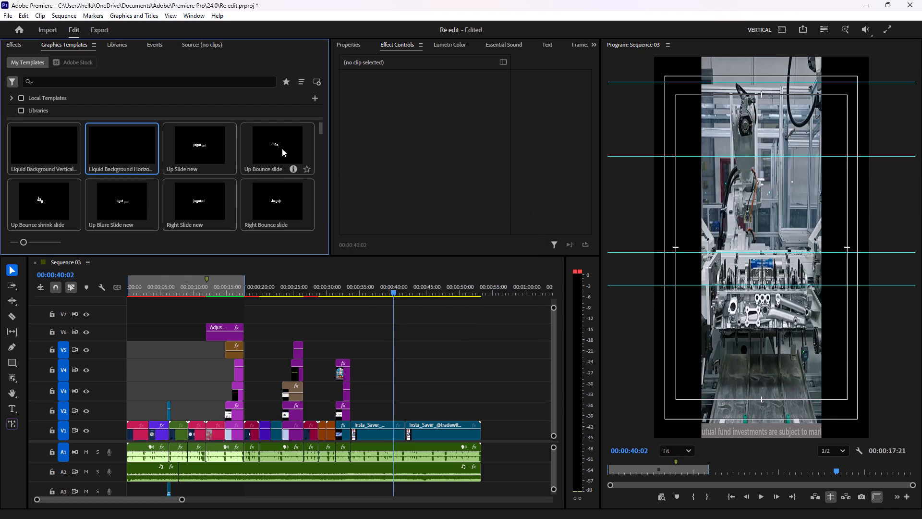
Install the Liquid Background Horizontal template from the Wave Animation folder once more, overwriting the existing library copy.
click(316, 81)
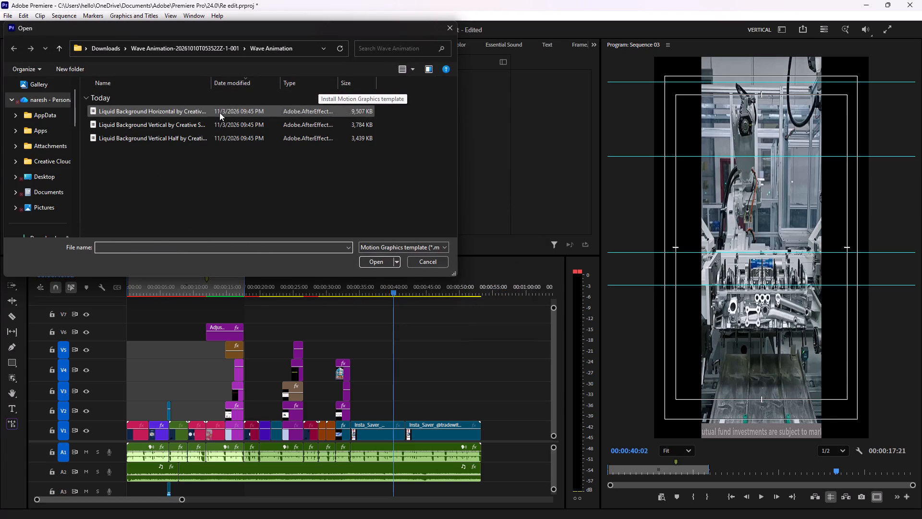
click(219, 112)
click(379, 259)
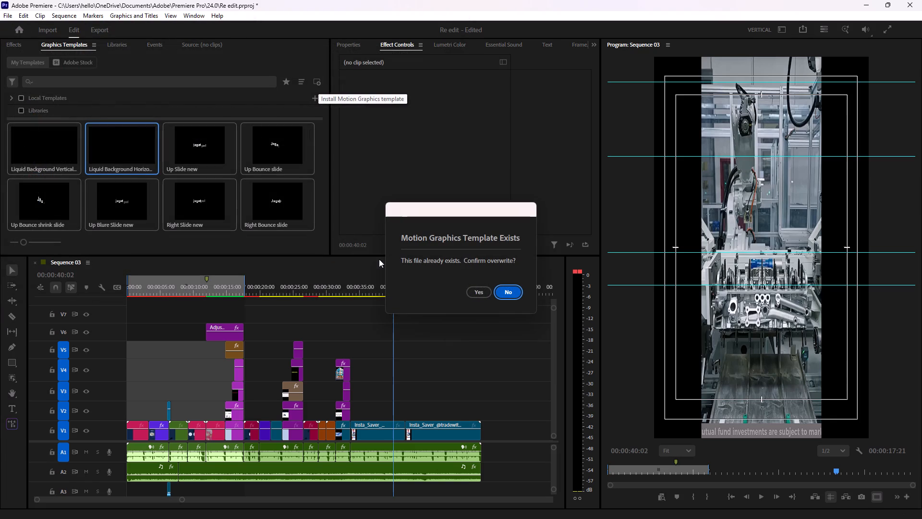
click(477, 289)
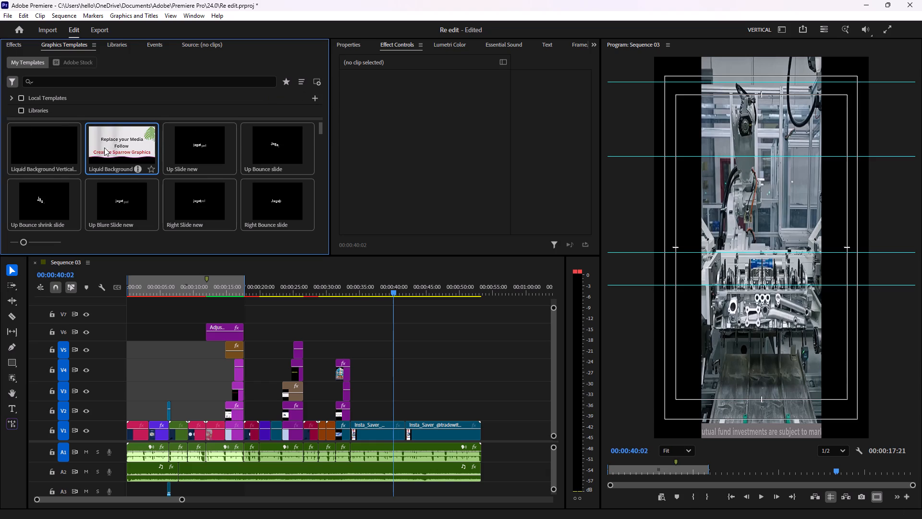
Install the Liquid Background Vertical Half motion graphics template from the Wave Animation folder.
click(318, 82)
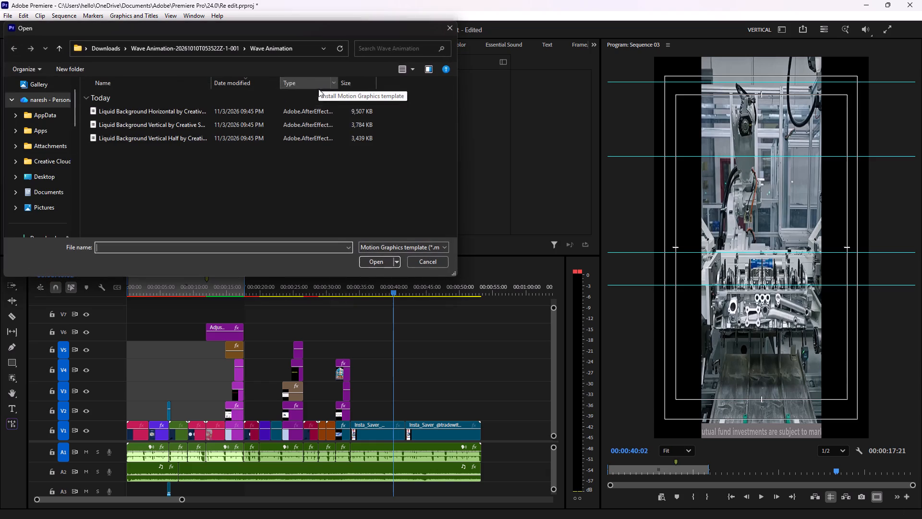
click(239, 125)
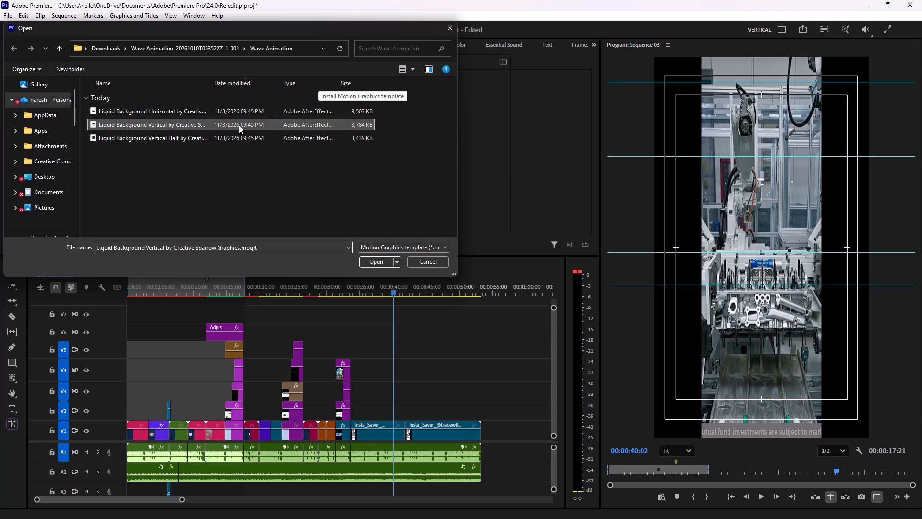
click(192, 139)
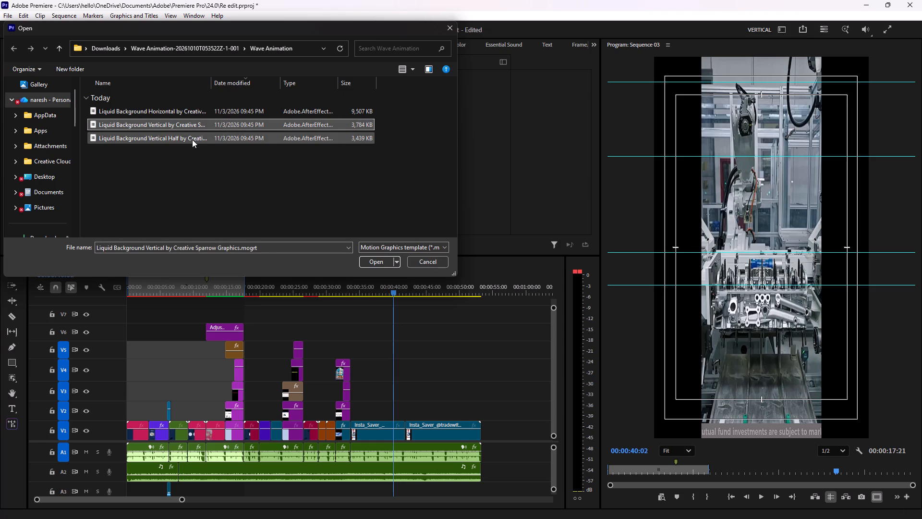
click(376, 263)
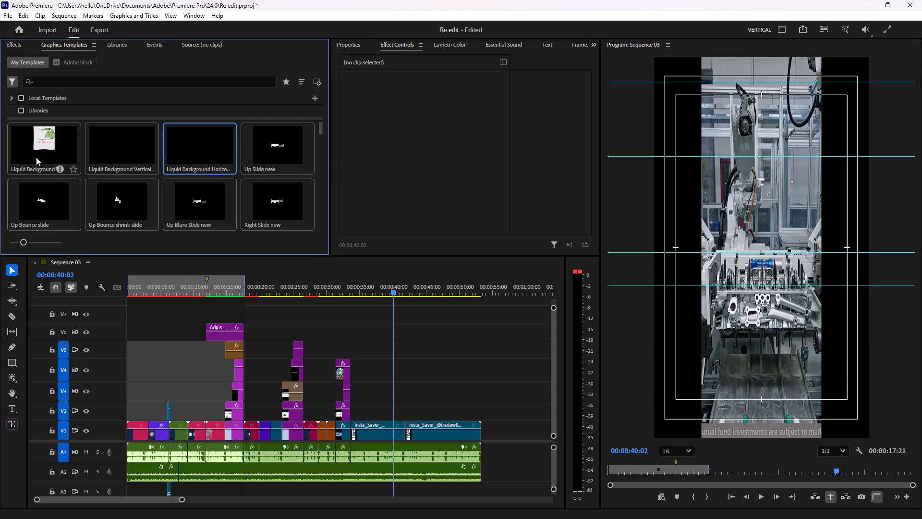
Place the Liquid Background Vertical Half template on track V5, starting together with the Alpex-Branded Turquoise Office Building clip.
drag(394, 294, 374, 294)
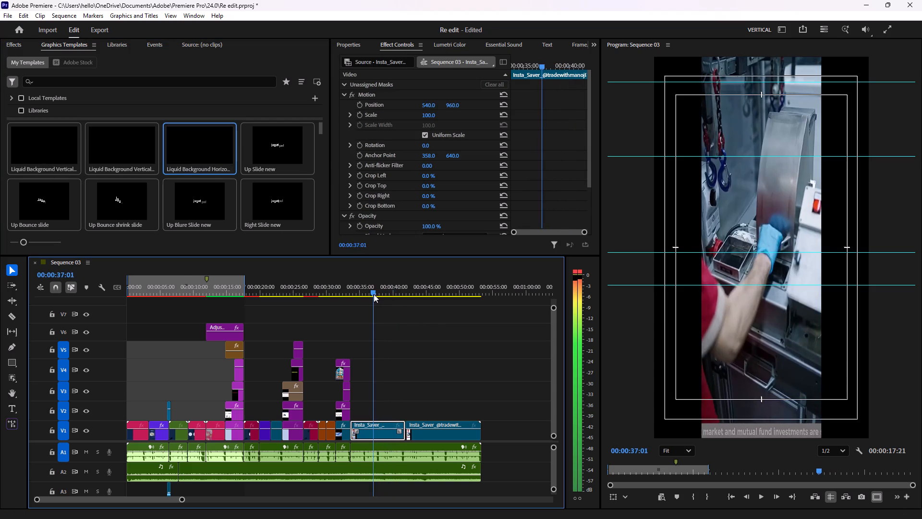
drag(374, 294, 328, 292)
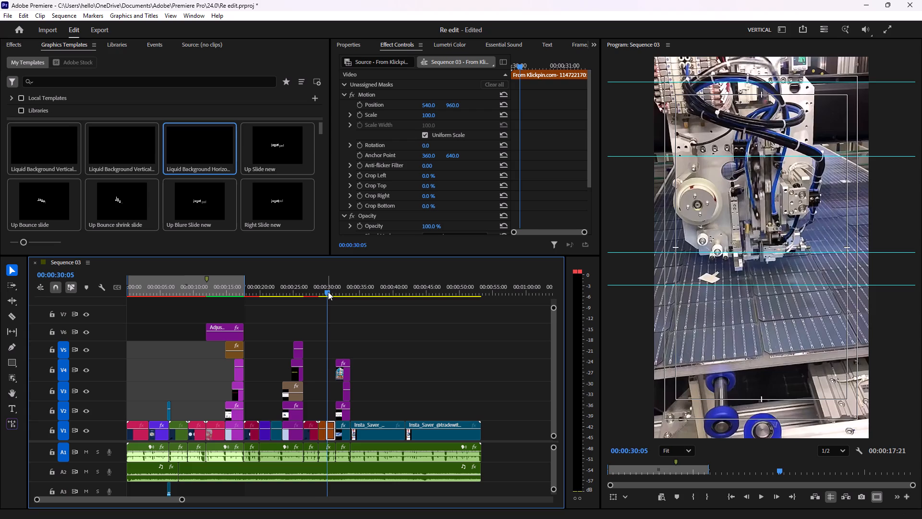
key(space)
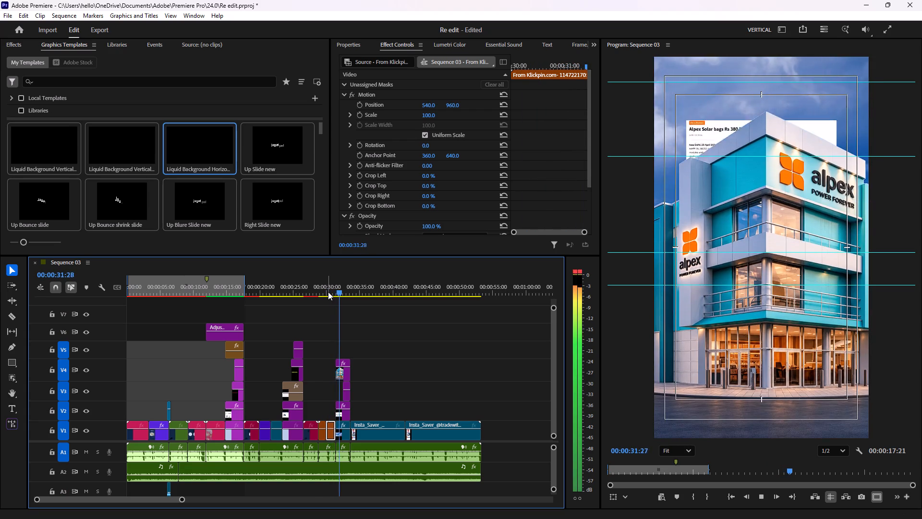
key(space)
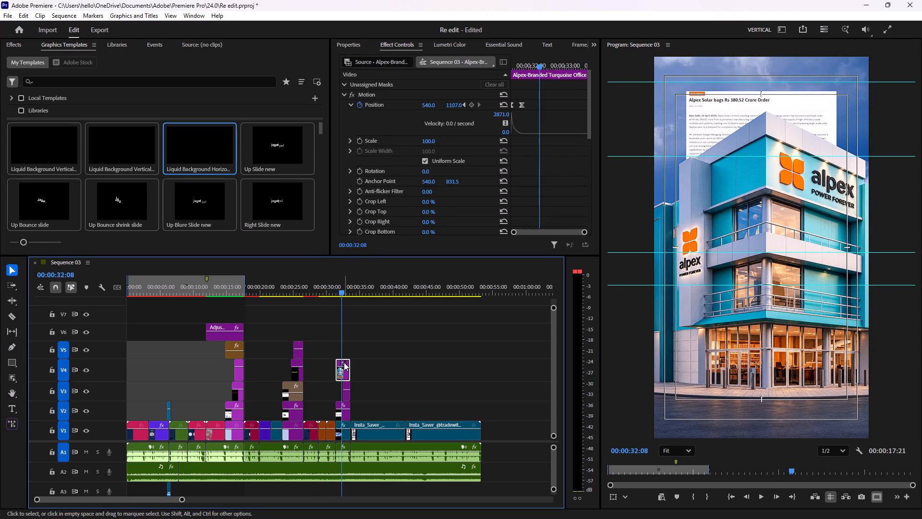
alt+scroll(344, 362, up, 14)
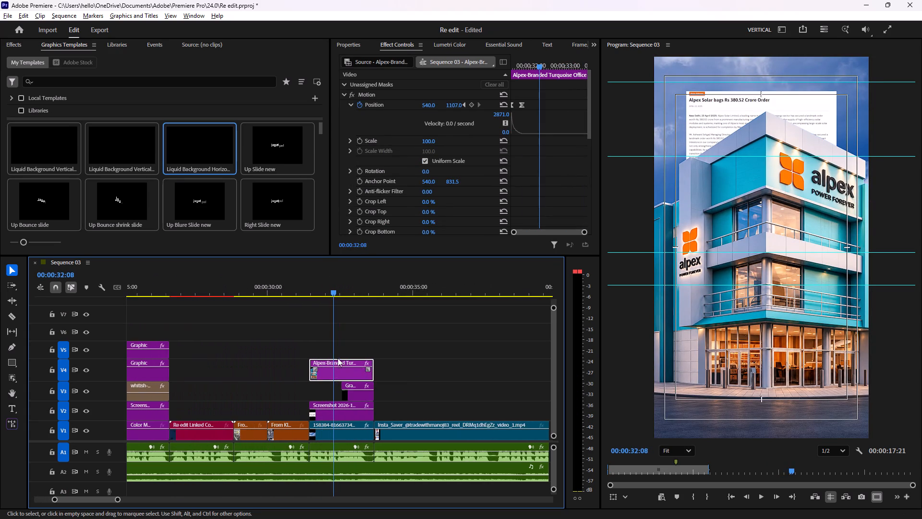
alt+scroll(309, 350, up, 6)
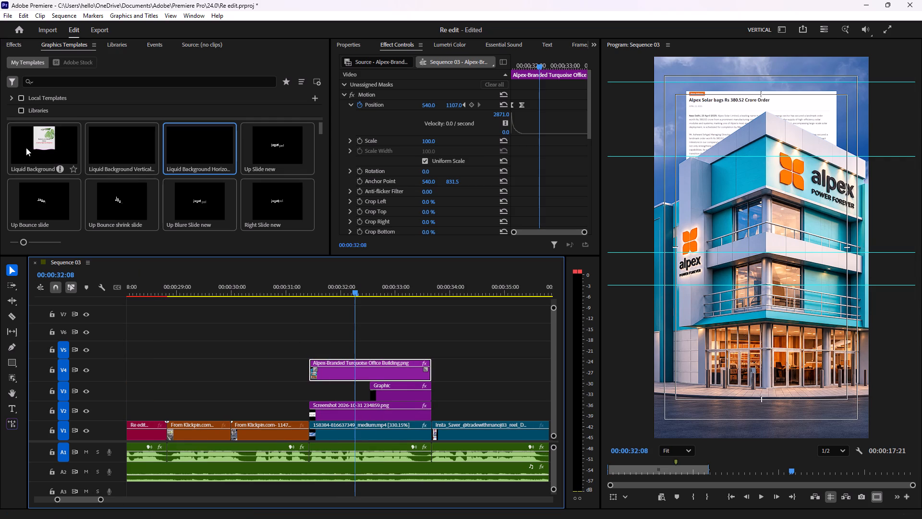
drag(34, 148, 312, 346)
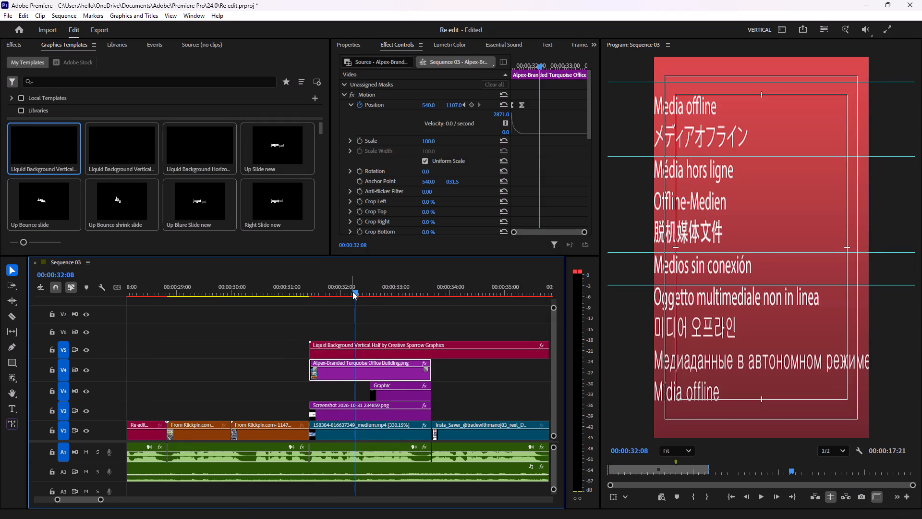
Cut the Liquid Background Vertical Half clip at the end of the Alpex building clip and delete the excess after the cut.
drag(352, 292, 316, 296)
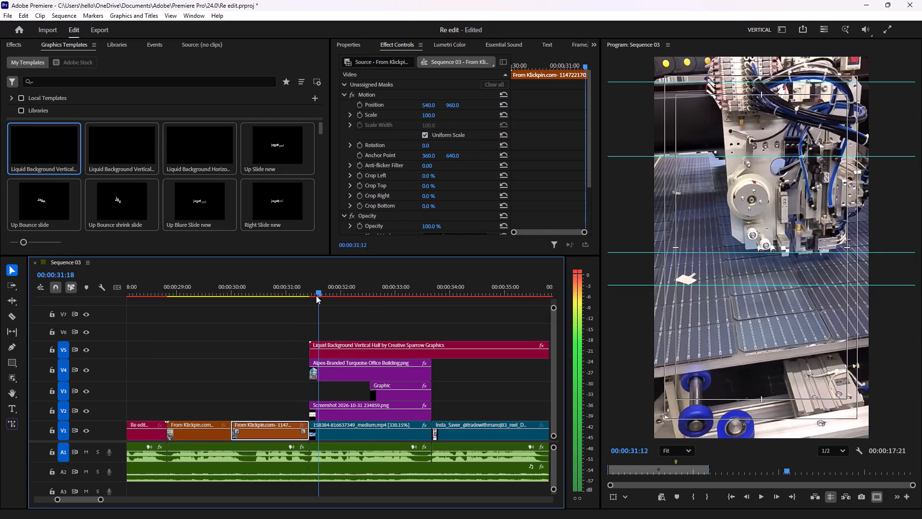
drag(316, 296, 361, 303)
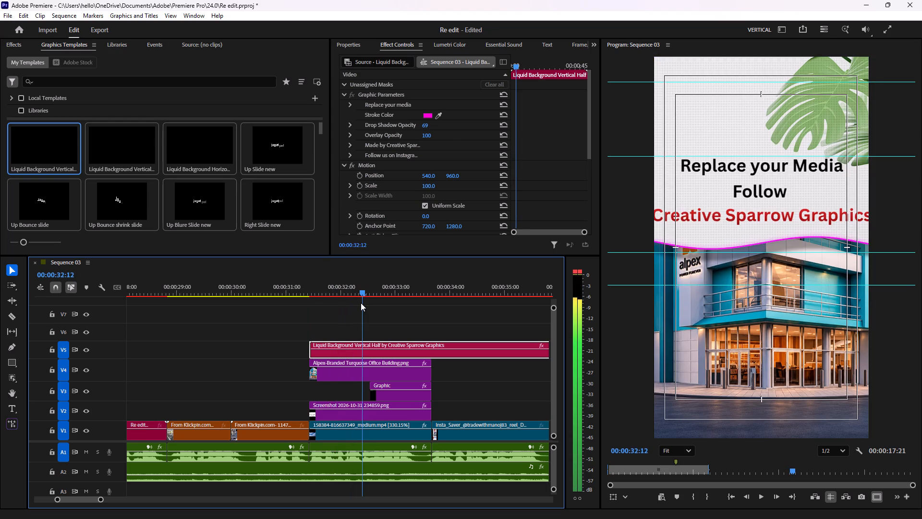
drag(361, 303, 356, 305)
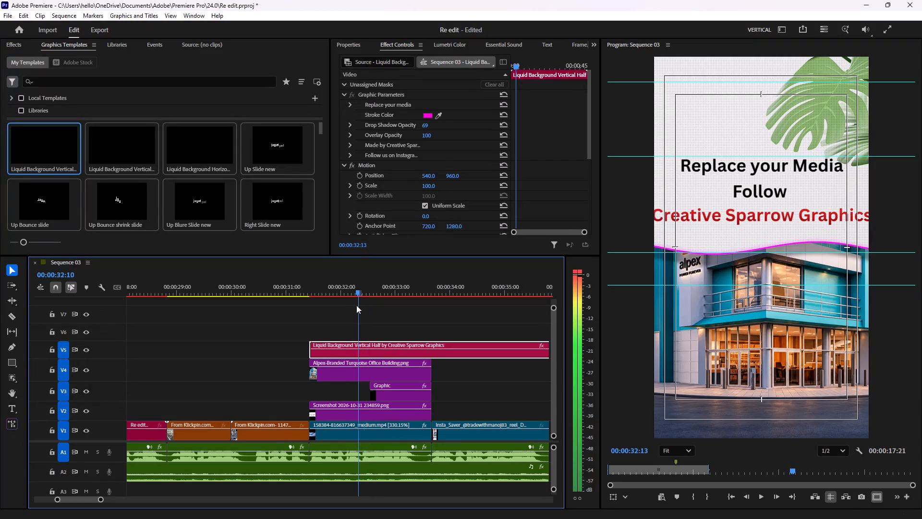
drag(356, 305, 355, 306)
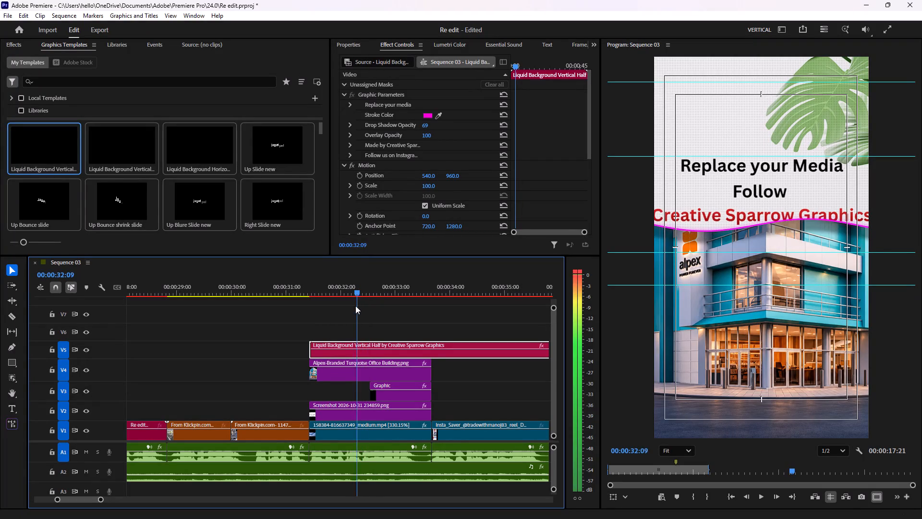
drag(355, 306, 430, 317)
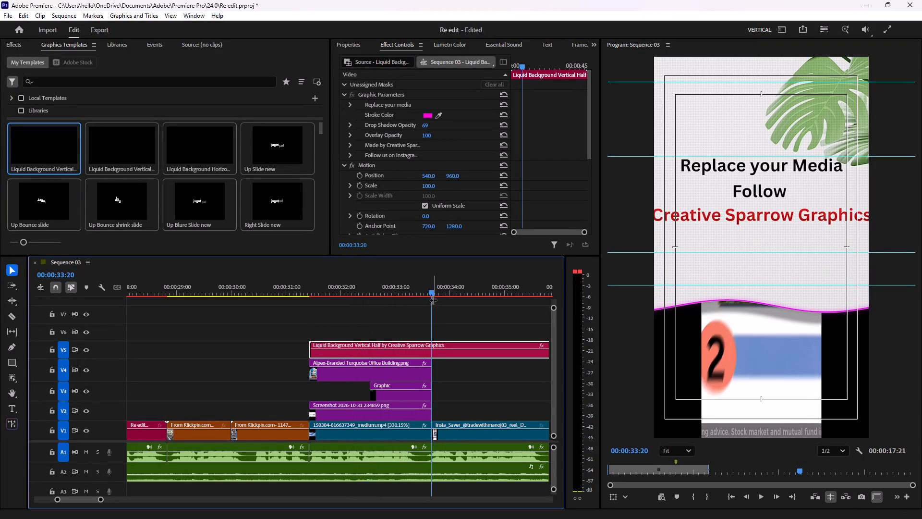
click(433, 295)
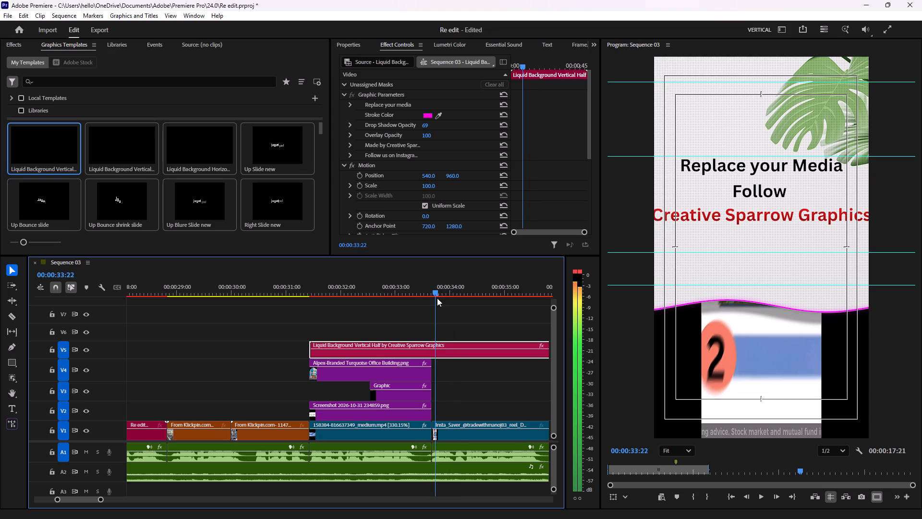
key(c)
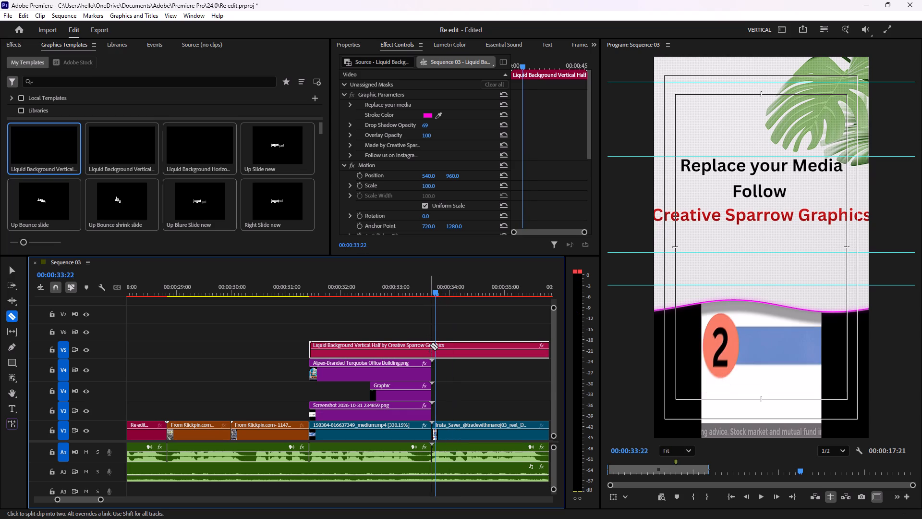
click(430, 345)
key(v)
click(457, 344)
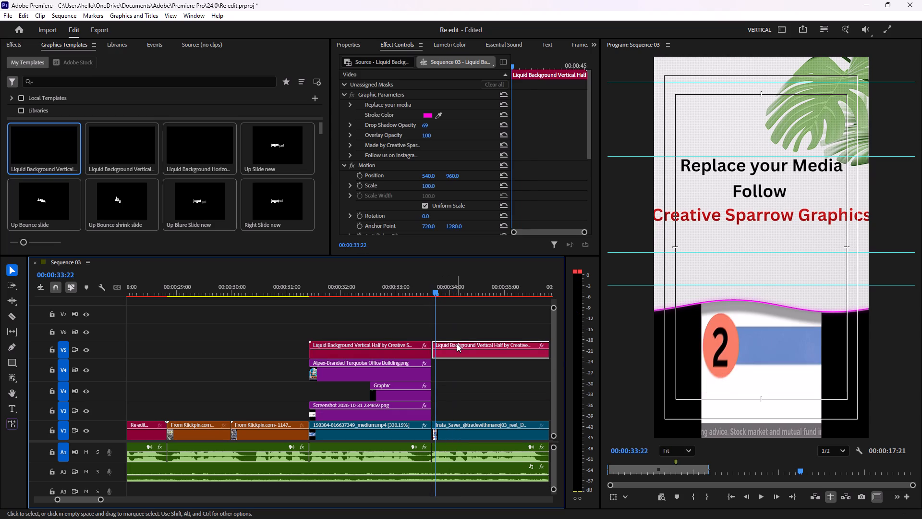
key(BackSpace)
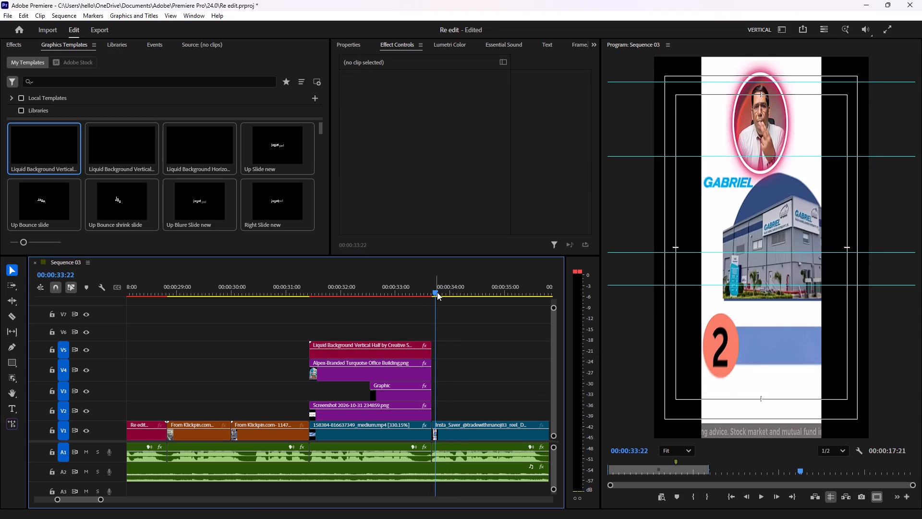
Set the Liquid Background Vertical Half clip's Stroke Color by sampling the turquoise of the Alpex building in the footage.
drag(437, 292, 392, 293)
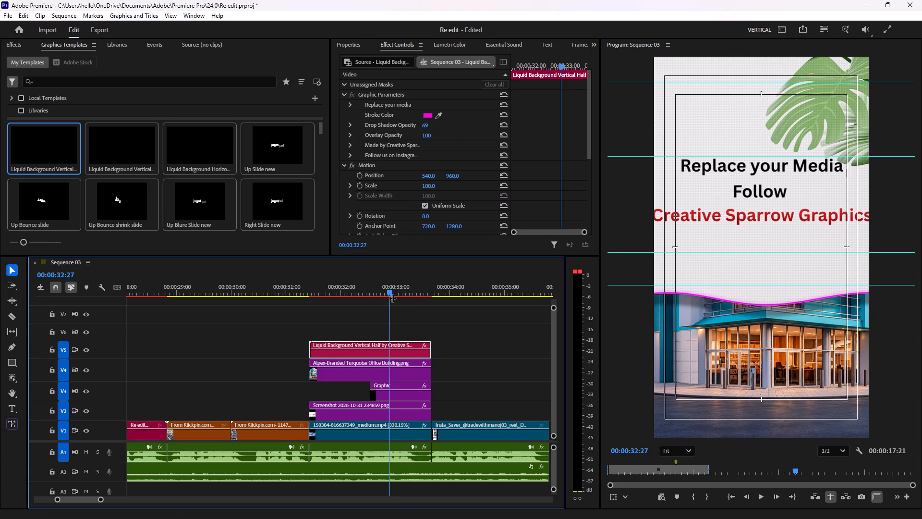
click(388, 348)
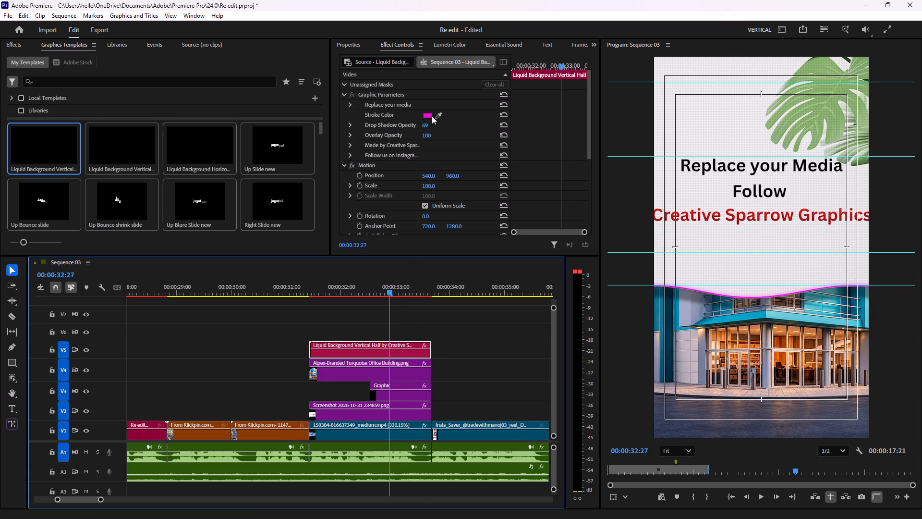
scroll(699, 341, up, 5)
scroll(649, 294, up, 5)
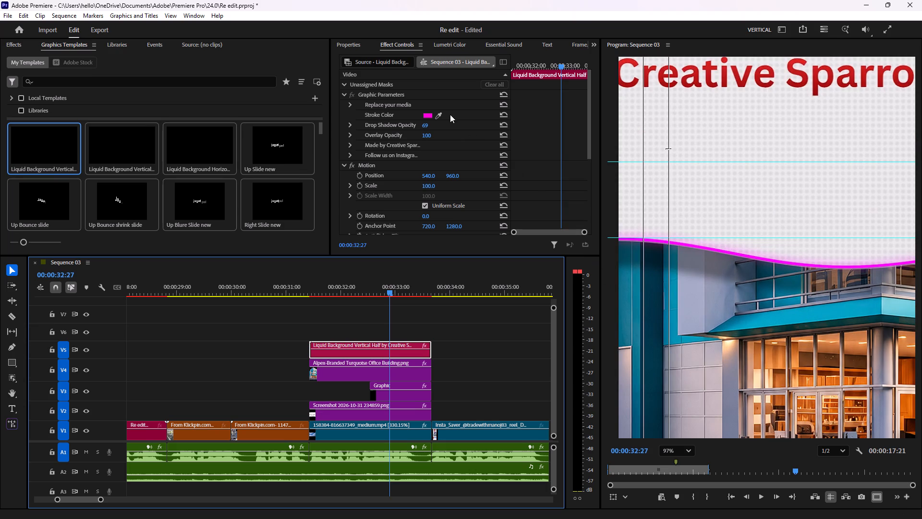
click(439, 114)
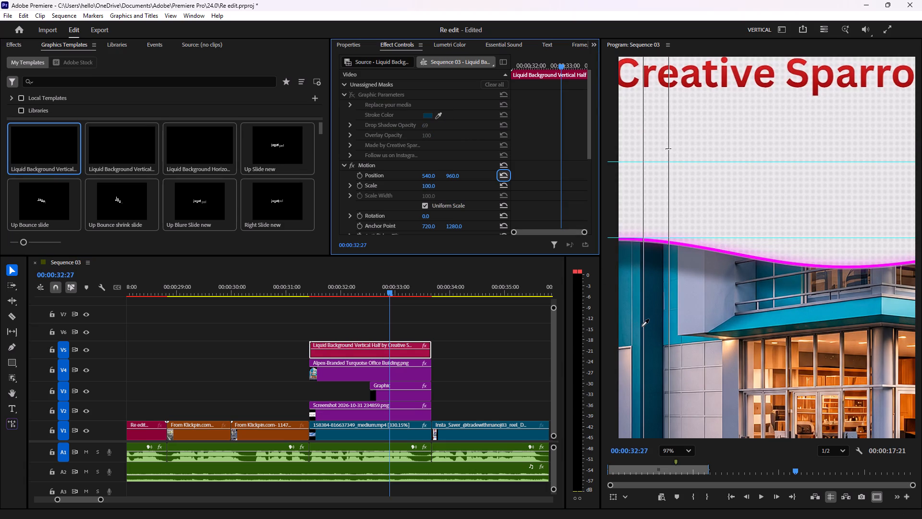
click(744, 326)
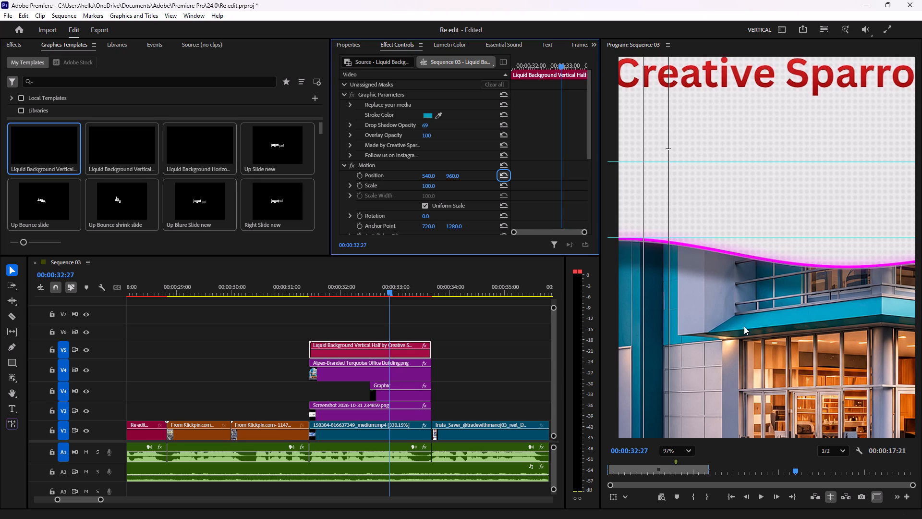
Examine the Liquid Background Vertical Half clip's template parameters and its original source preview.
scroll(409, 150, down, 1)
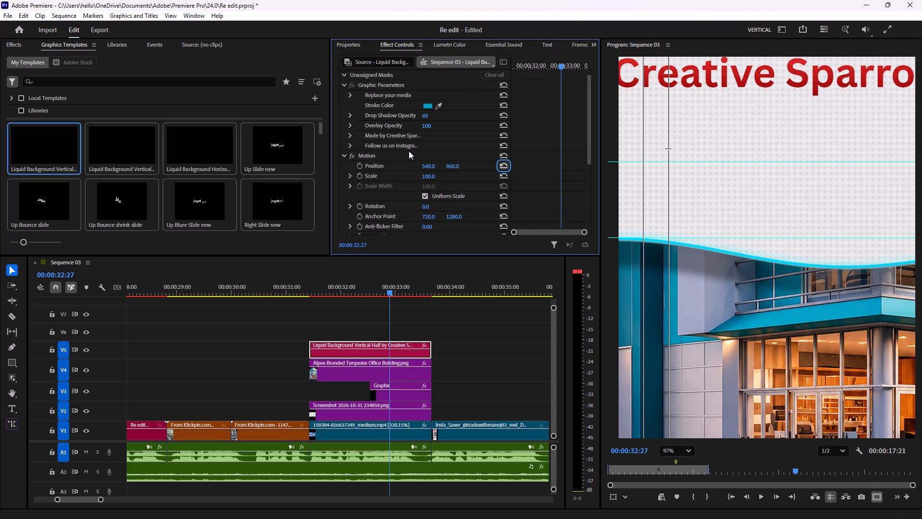
scroll(409, 151, down, 17)
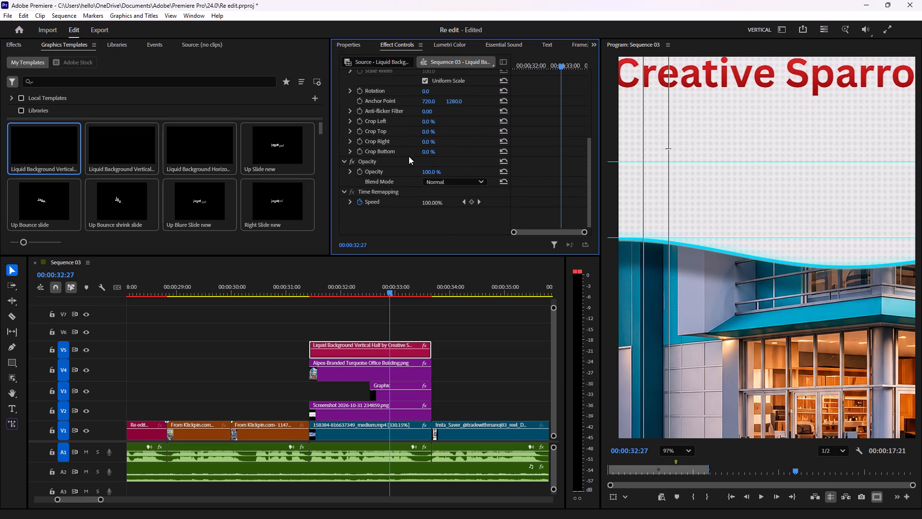
scroll(409, 156, up, 13)
scroll(395, 95, up, 4)
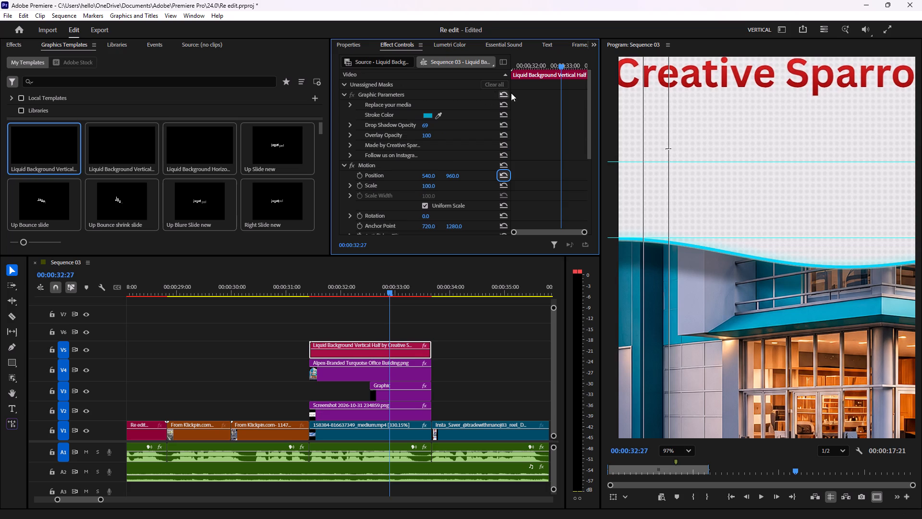
scroll(714, 136, down, 7)
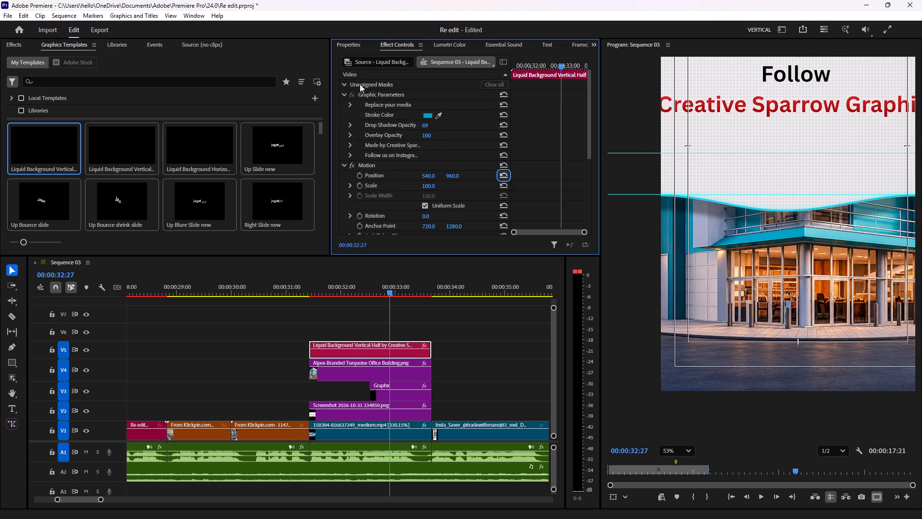
click(445, 44)
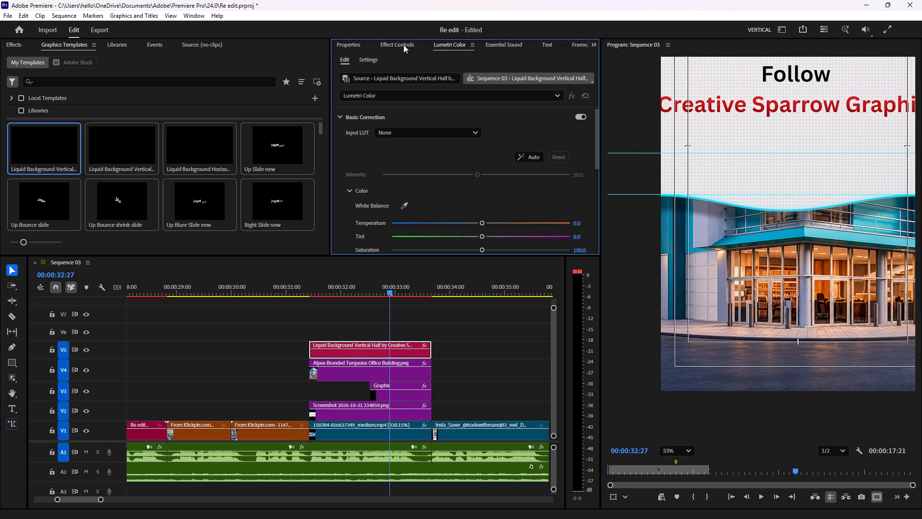
click(400, 44)
click(388, 65)
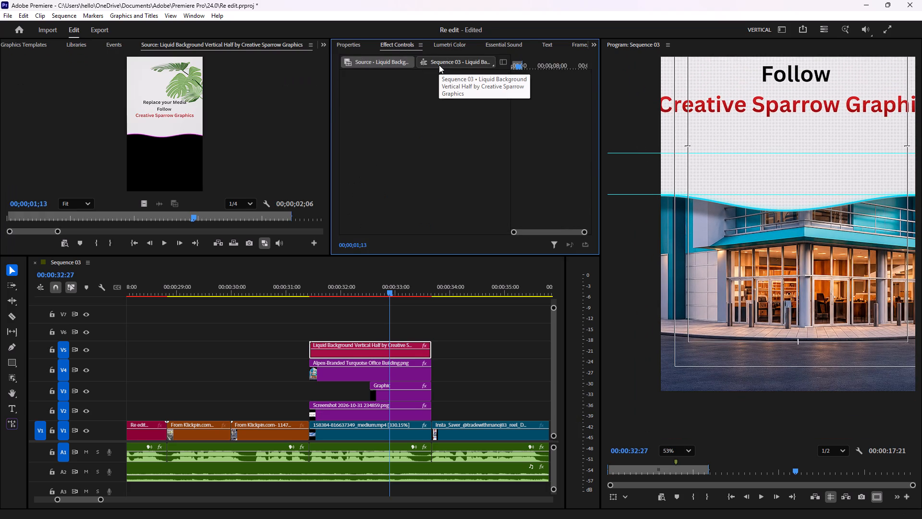
click(160, 115)
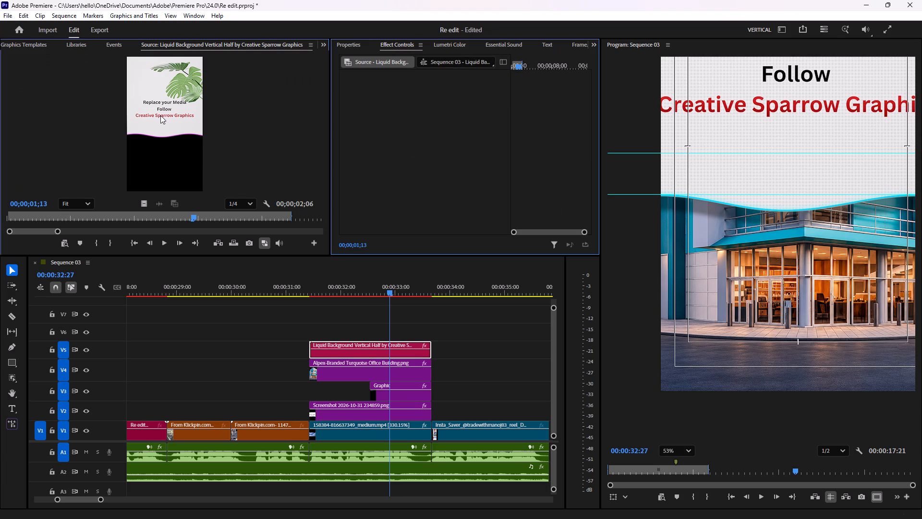
scroll(164, 126, up, 5)
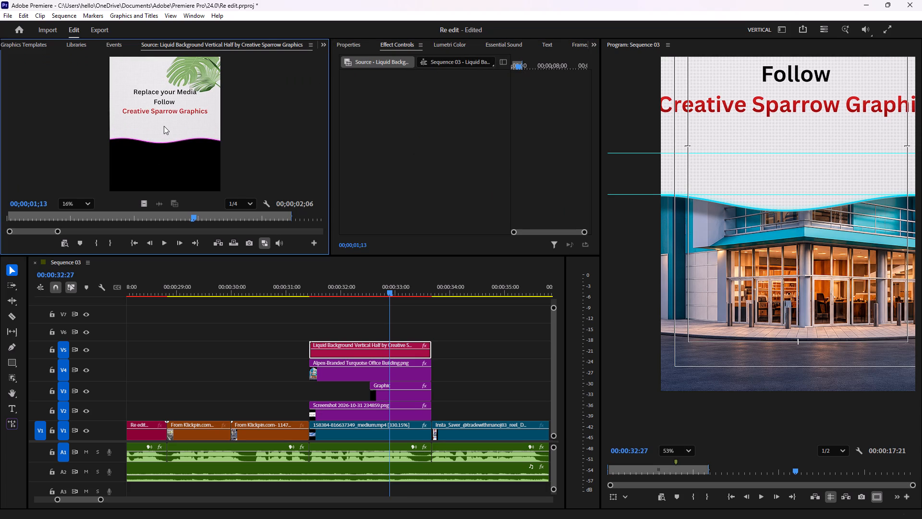
scroll(164, 126, down, 2)
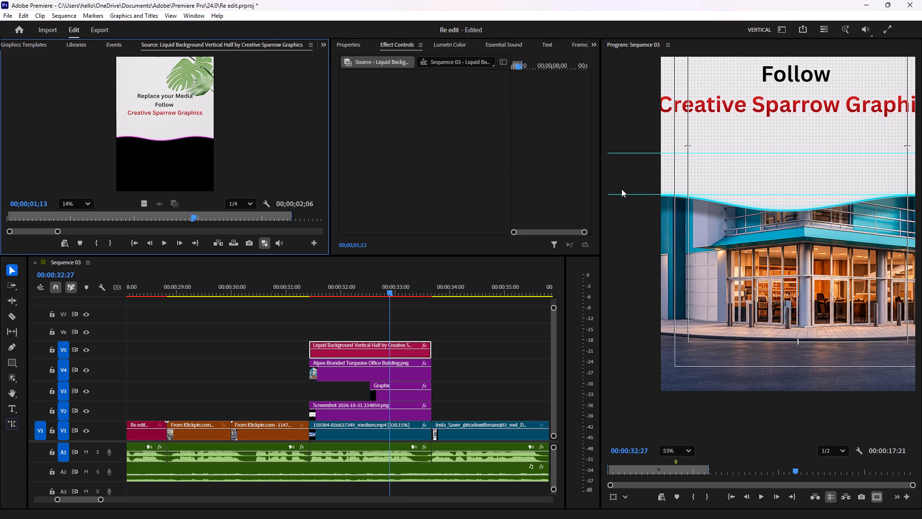
Fit the whole frame in the program view and play back the Alpex building section with the liquid background several times.
drag(388, 289, 382, 289)
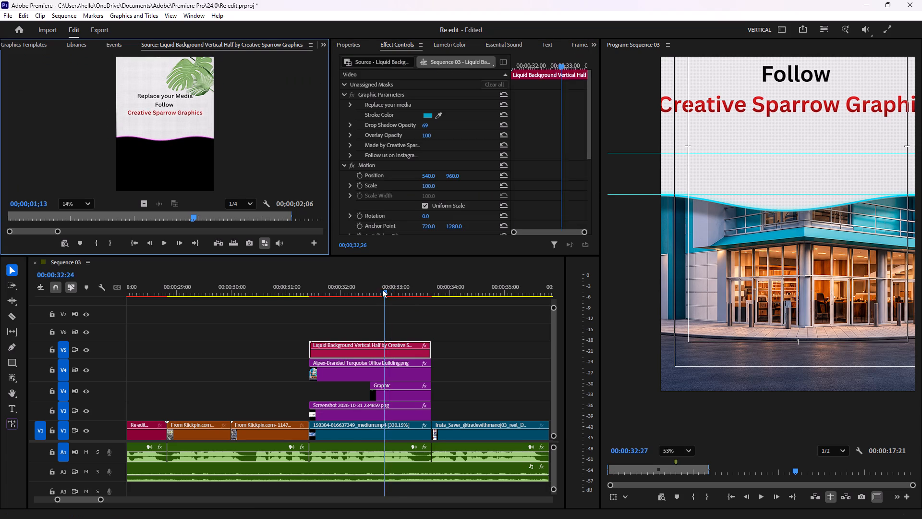
drag(382, 289, 306, 292)
key(space)
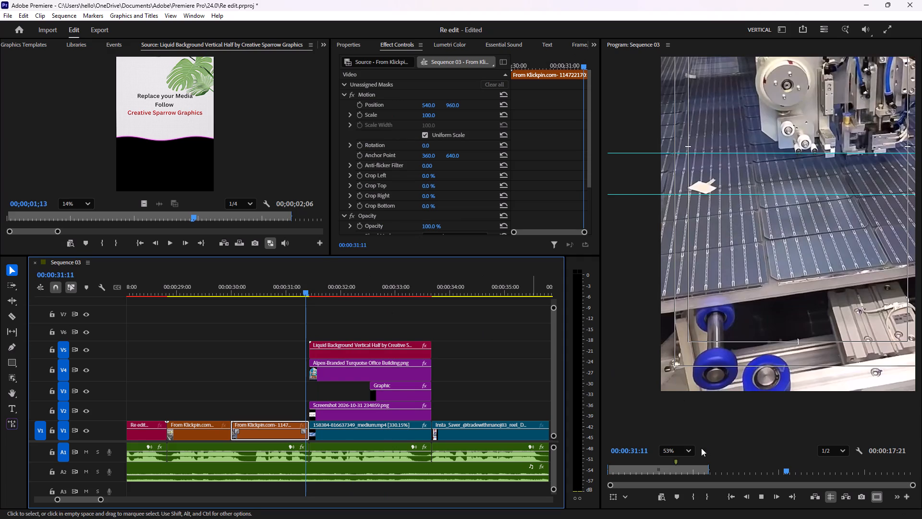
click(686, 448)
click(671, 319)
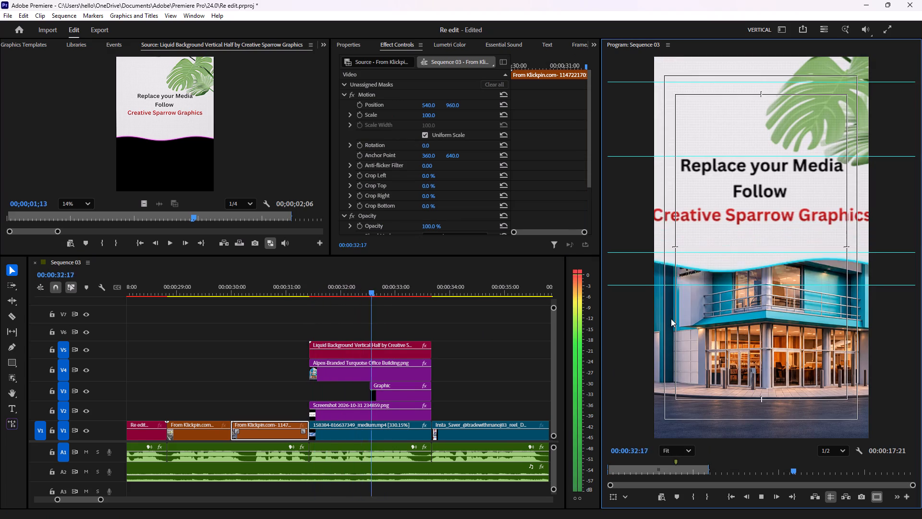
key(space)
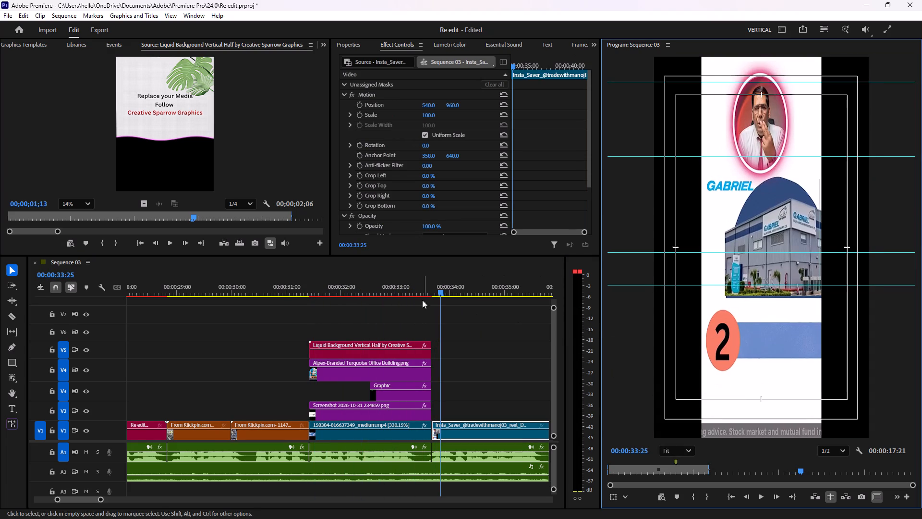
drag(439, 291, 303, 293)
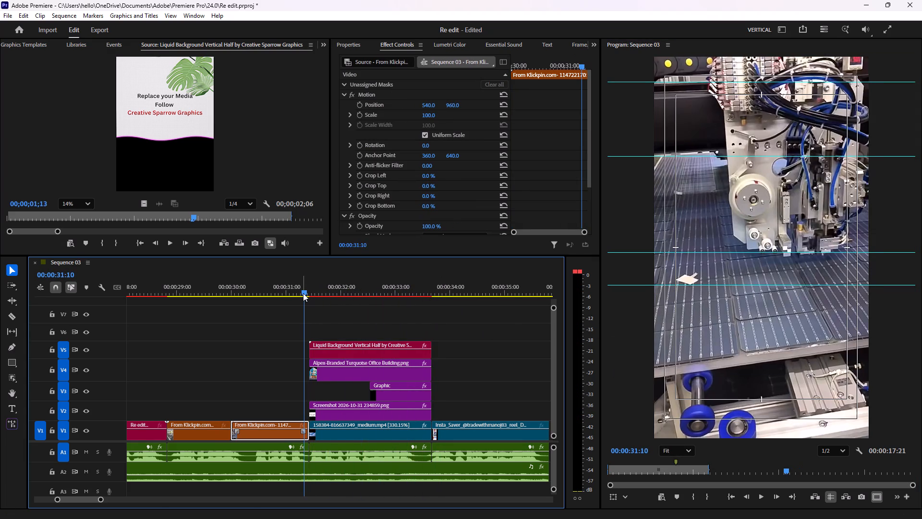
key(space)
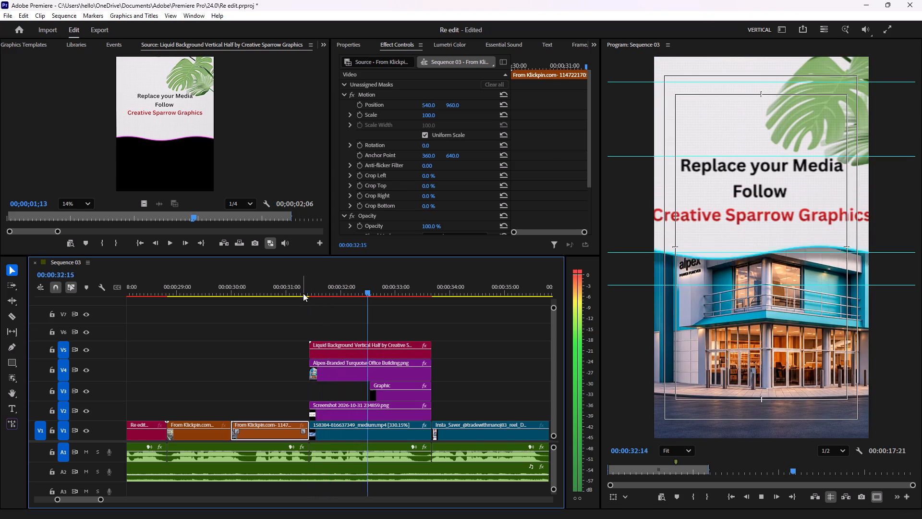
key(space)
key(space)
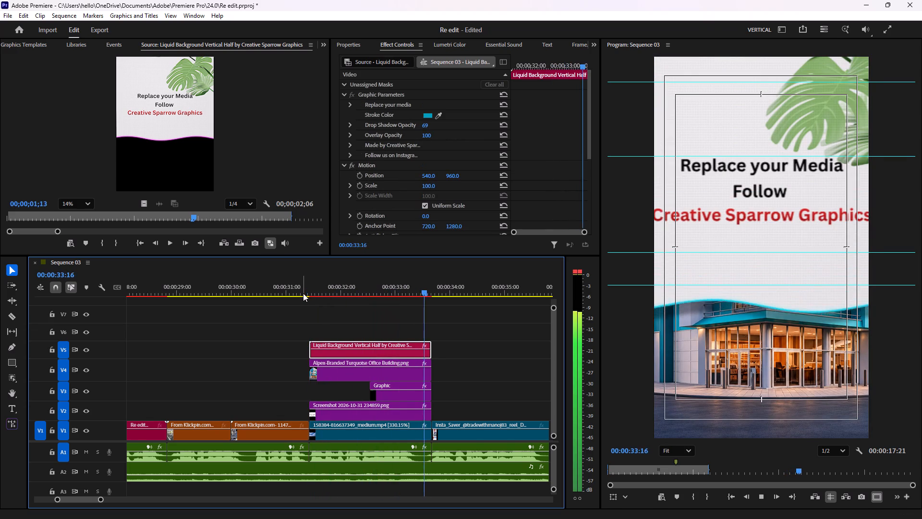
key(space)
click(302, 290)
key(space)
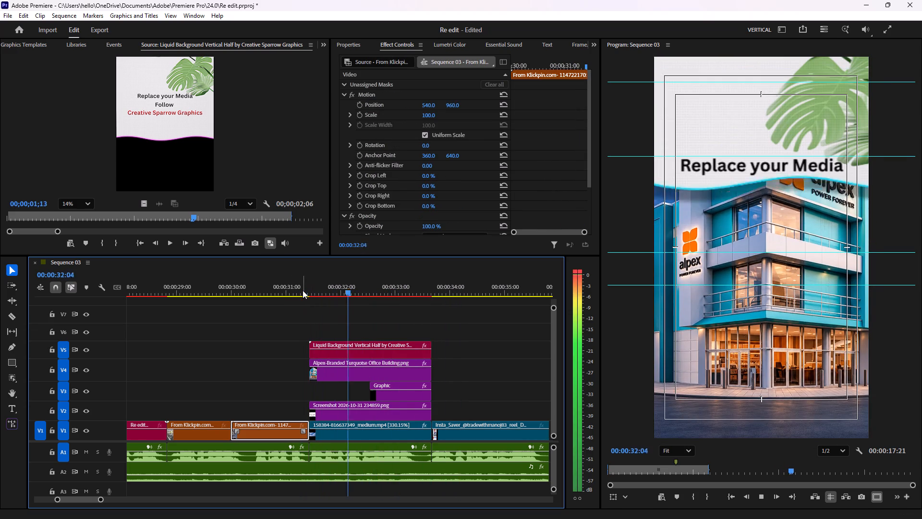
key(space)
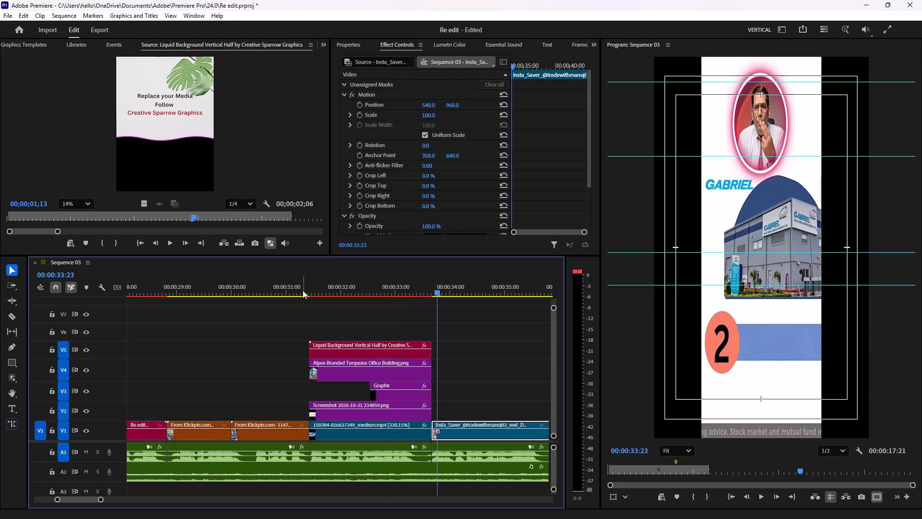
Move the Liquid Background Vertical Half clip to start at 00:00:32:00 and trim its end to the Alpex building clip's end.
click(308, 297)
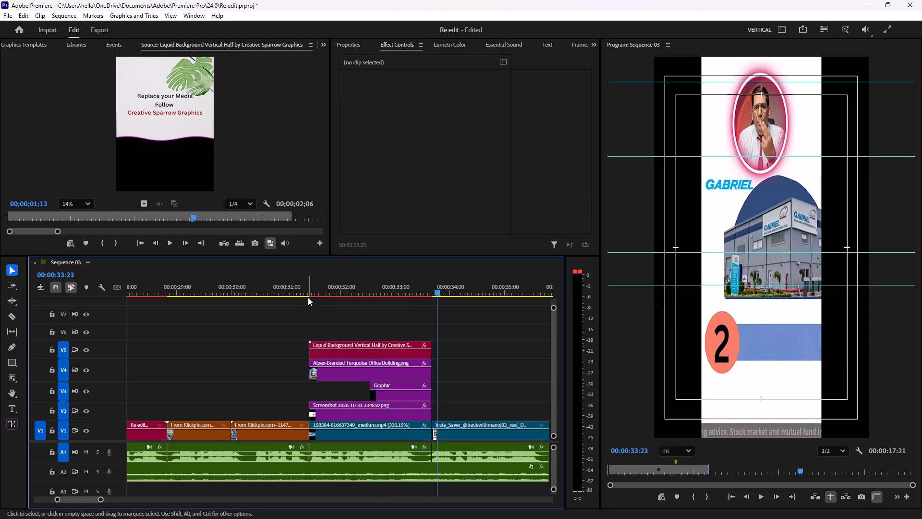
click(344, 344)
drag(343, 344, 375, 346)
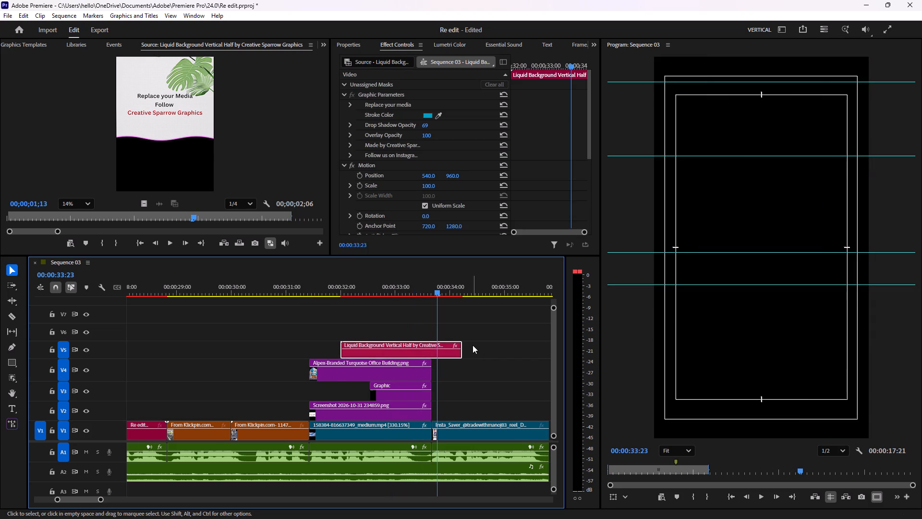
drag(460, 345, 433, 345)
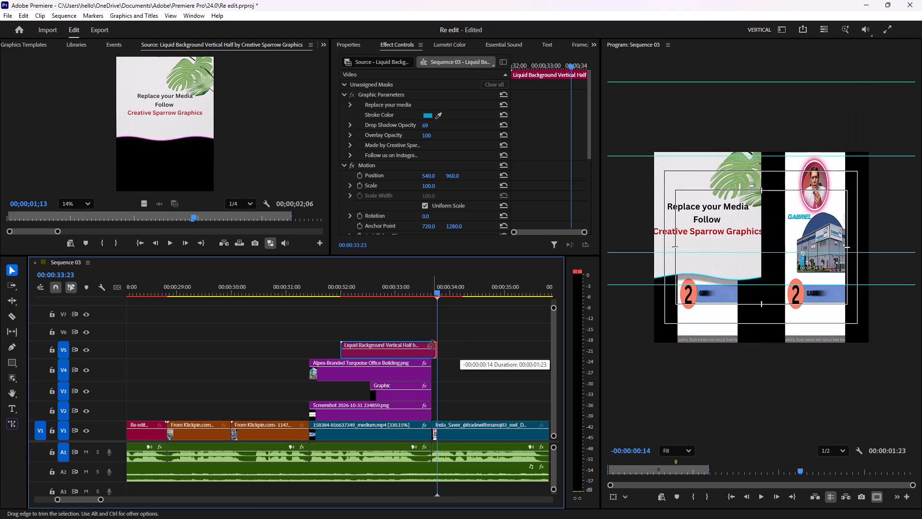
drag(433, 345, 431, 345)
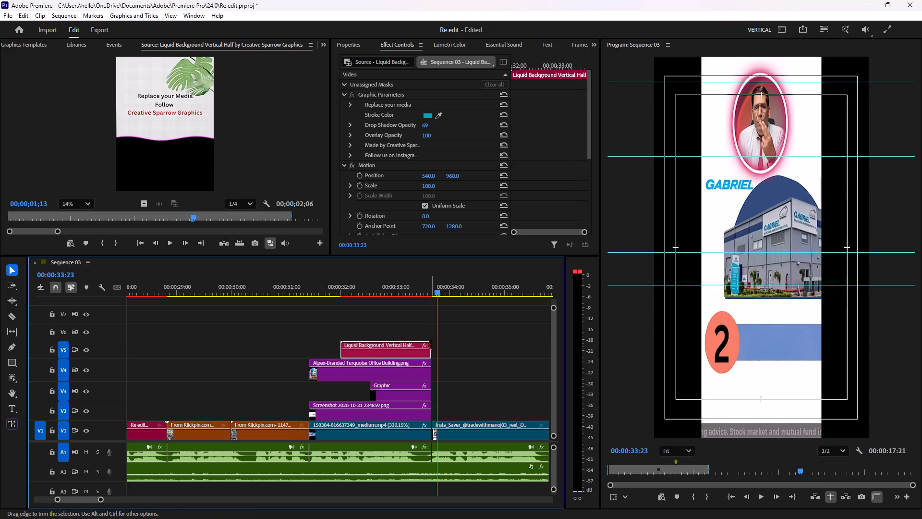
Open the Liquid Background Vertical Half clip's editable properties at 00:00:33:02 and inspect its Replace your media setting.
drag(438, 290, 400, 291)
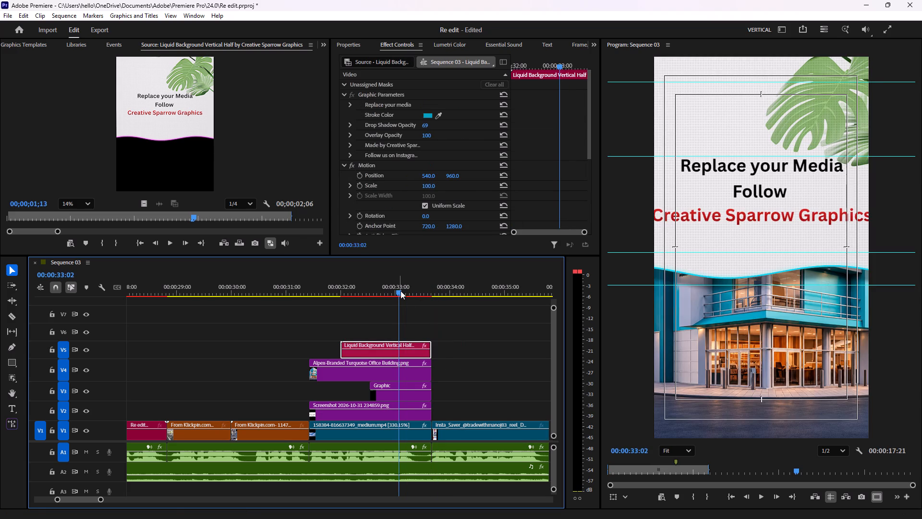
double_click(398, 348)
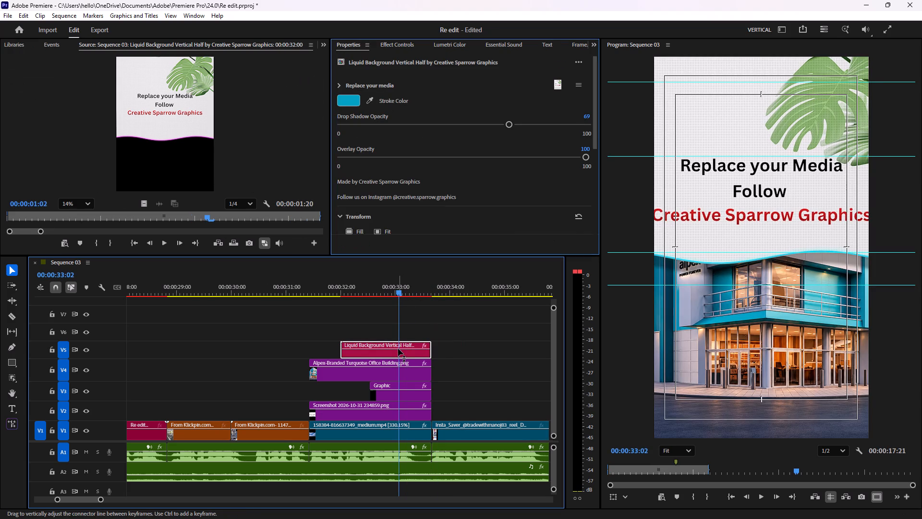
click(337, 88)
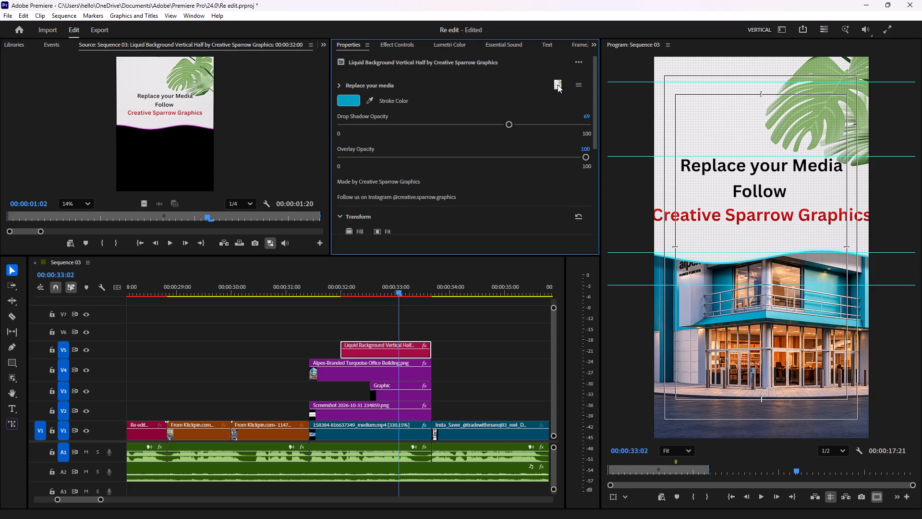
click(558, 85)
Search the workspace for the Re edit project's media bin.
click(9, 46)
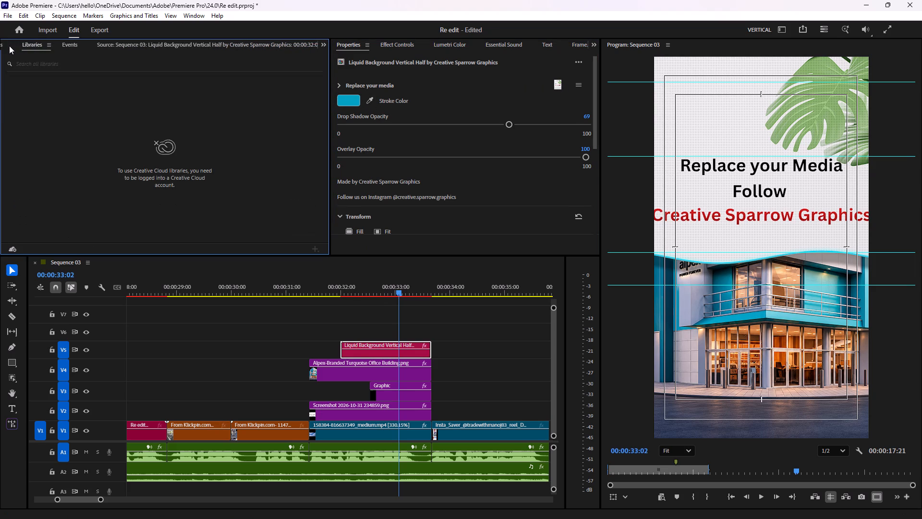
click(12, 45)
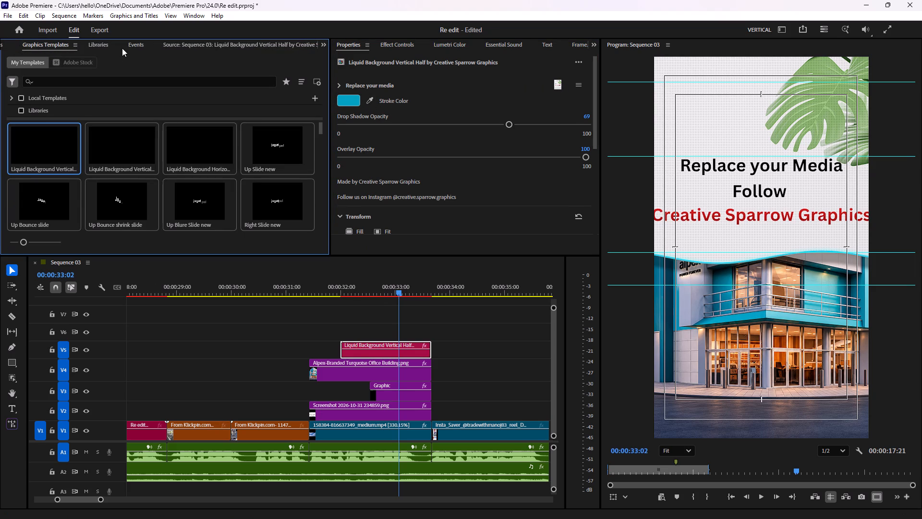
click(328, 44)
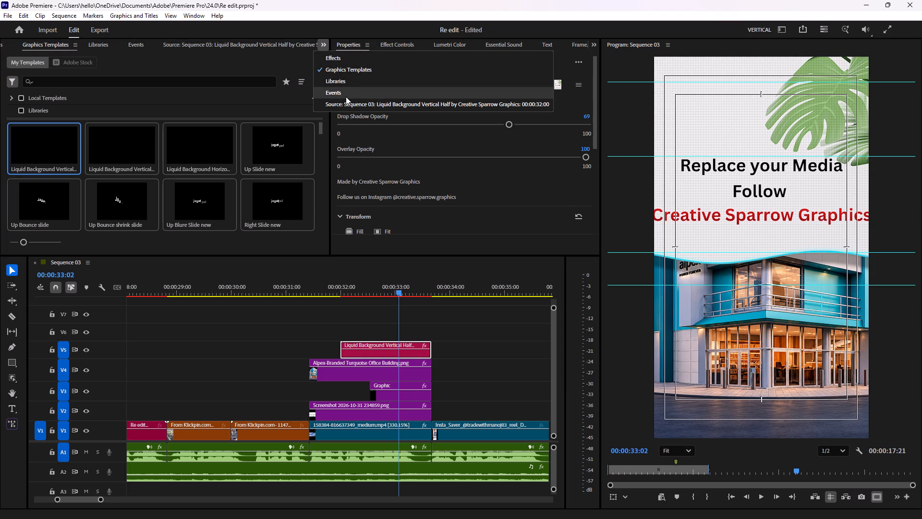
scroll(346, 97, down, 3)
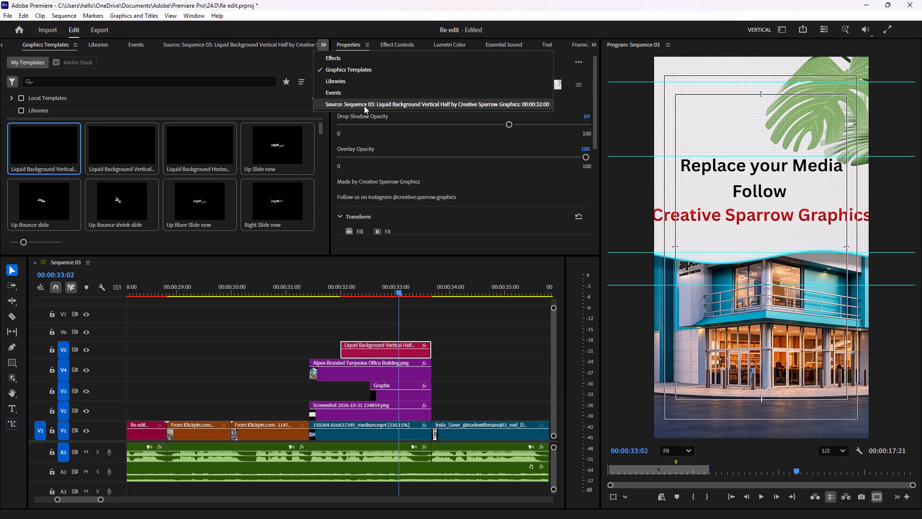
click(343, 96)
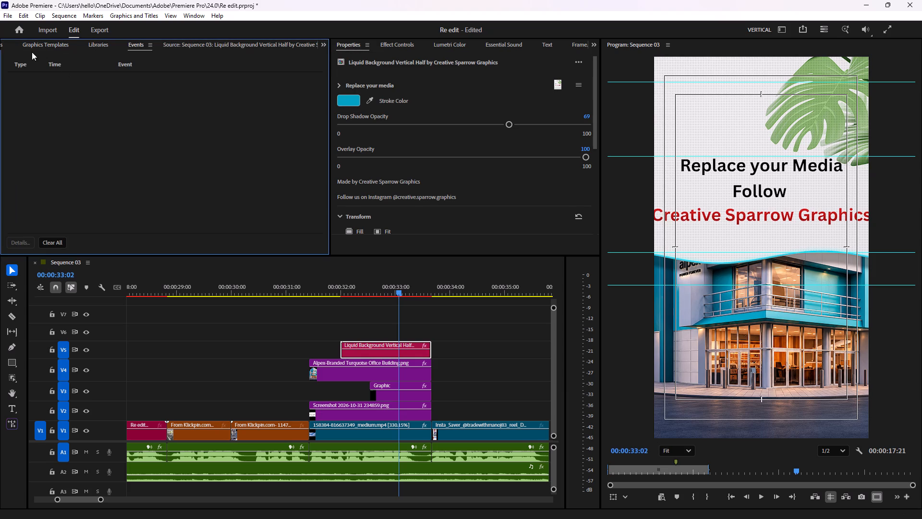
click(28, 44)
click(12, 45)
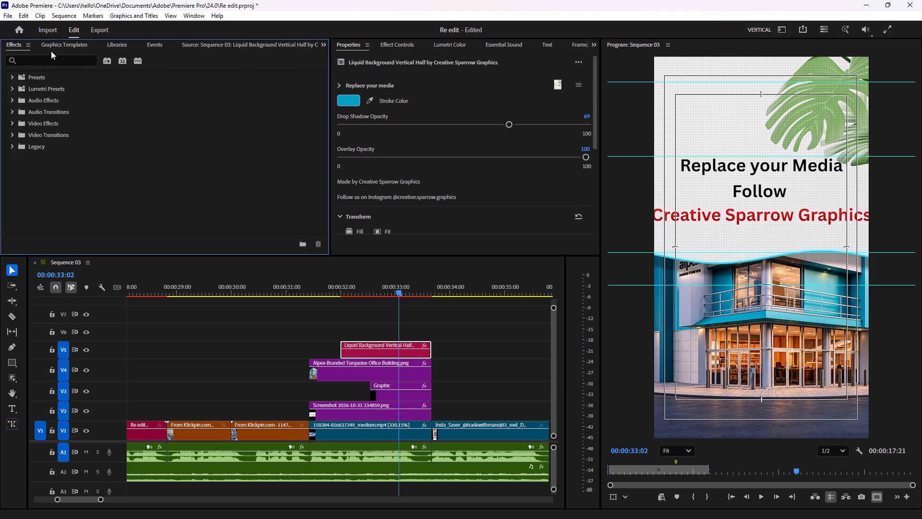
click(132, 44)
click(157, 44)
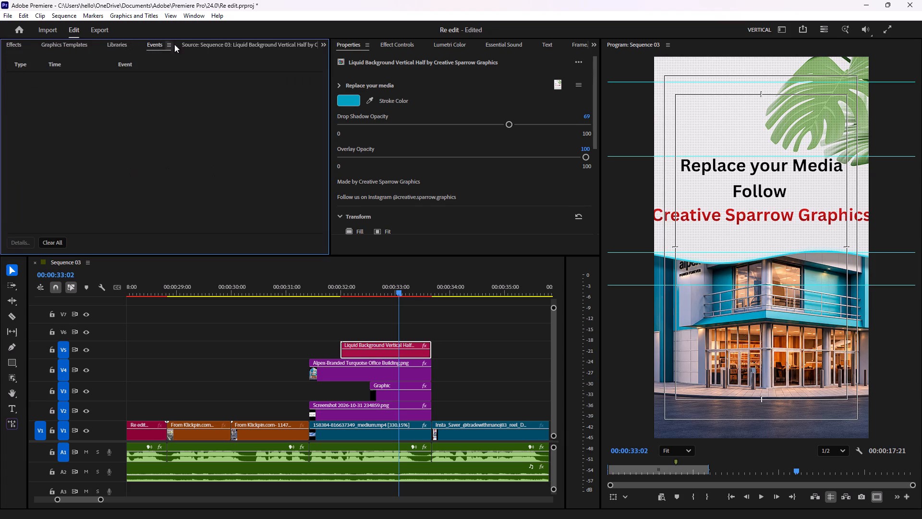
click(204, 46)
click(321, 46)
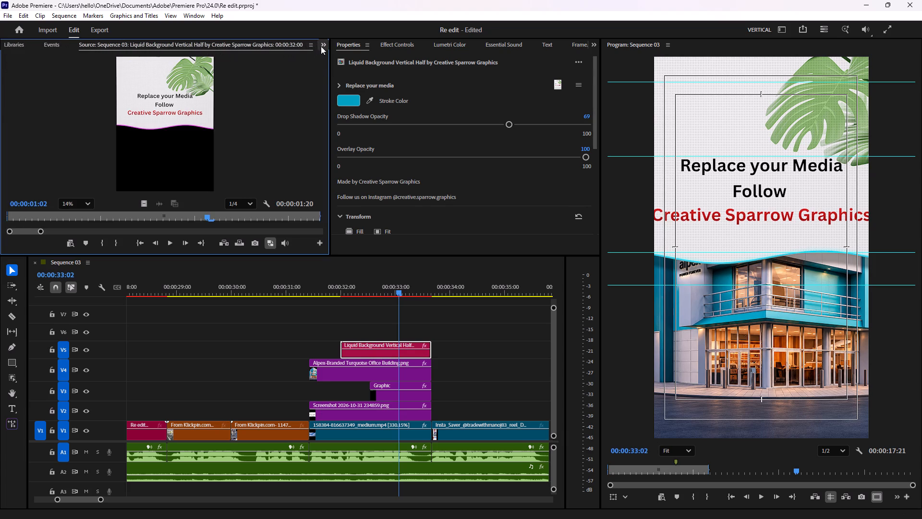
scroll(345, 102, down, 4)
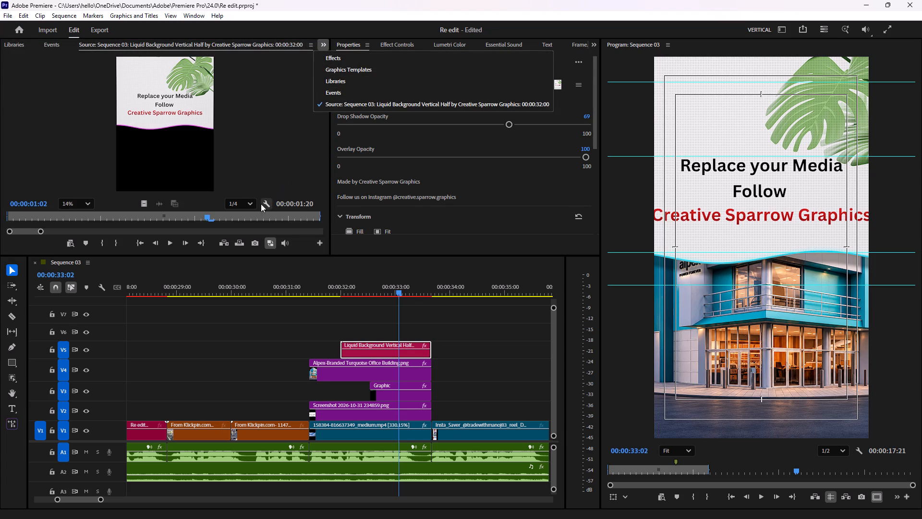
scroll(366, 101, down, 5)
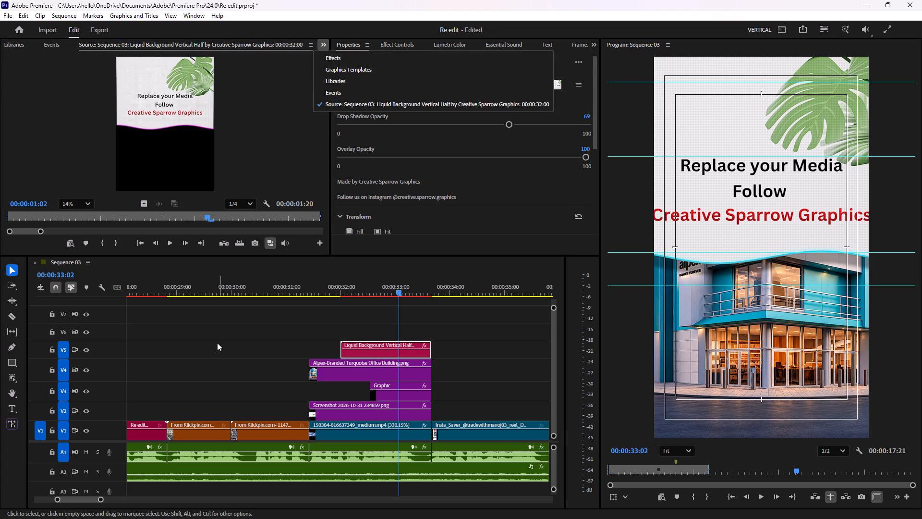
click(216, 346)
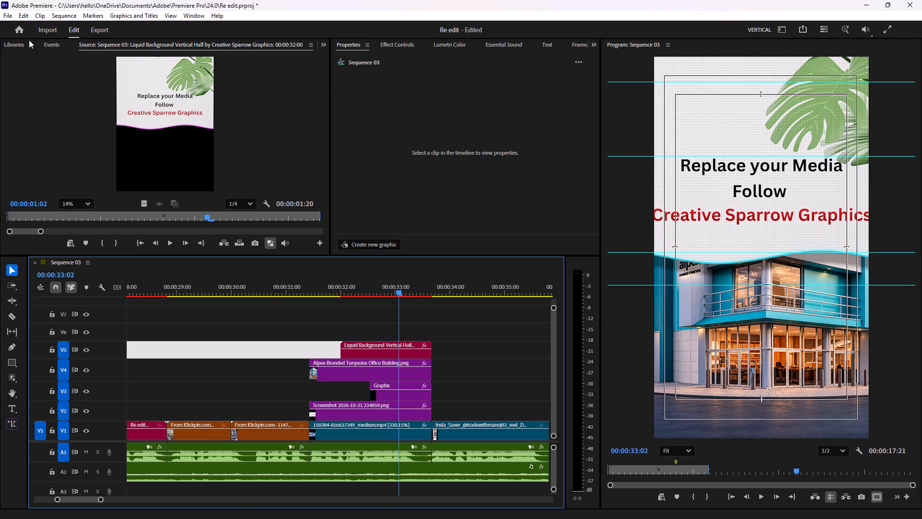
click(40, 31)
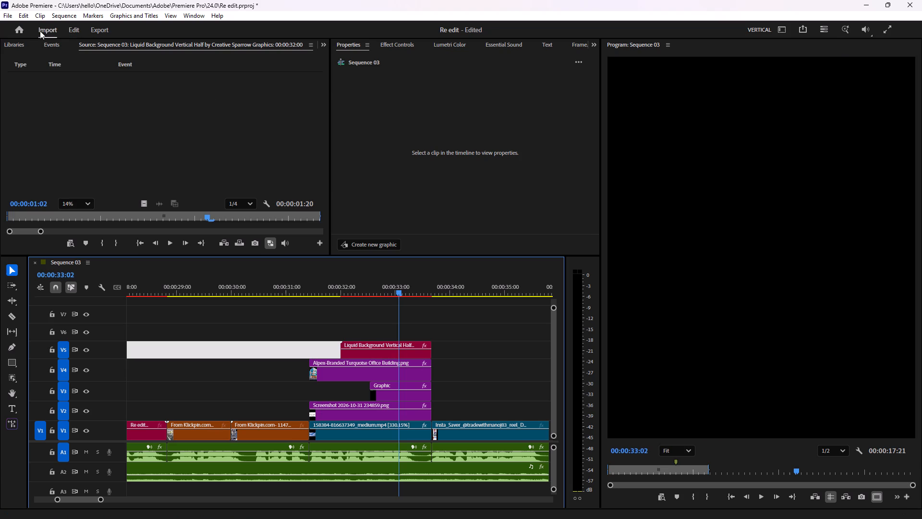
click(75, 30)
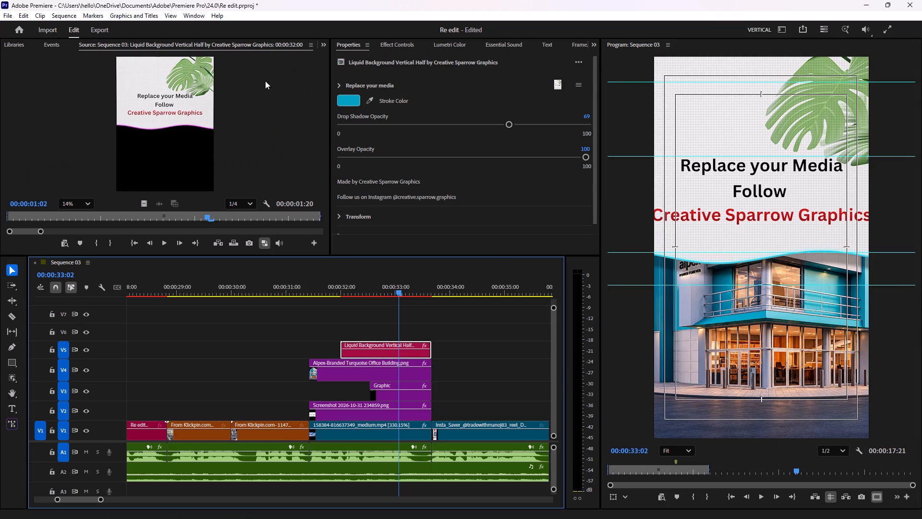
click(321, 43)
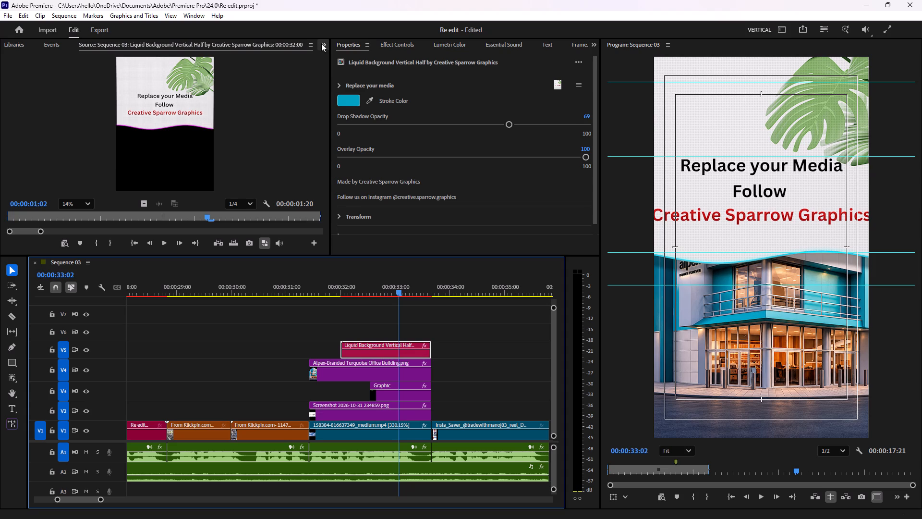
scroll(342, 87, down, 4)
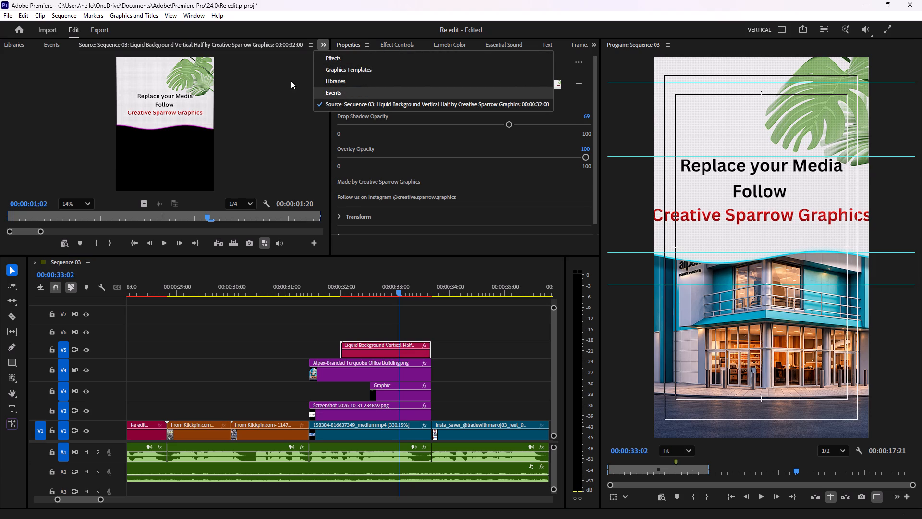
click(338, 79)
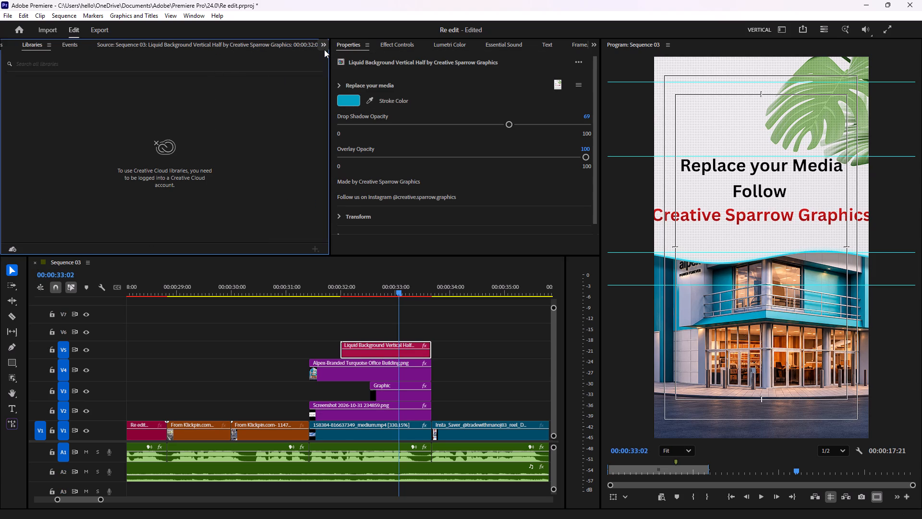
Show the Re edit project's media bin and browse to the Alpex building and Klickpin media.
click(196, 13)
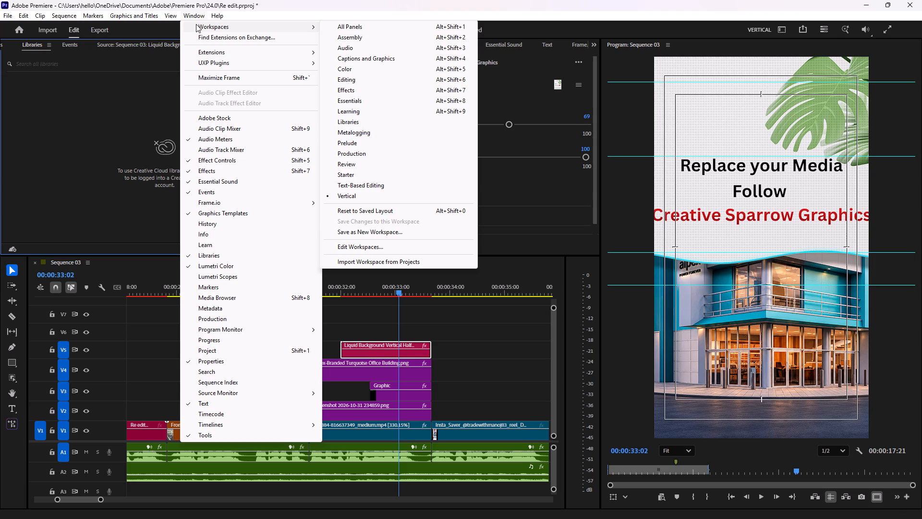
click(226, 353)
scroll(162, 147, down, 4)
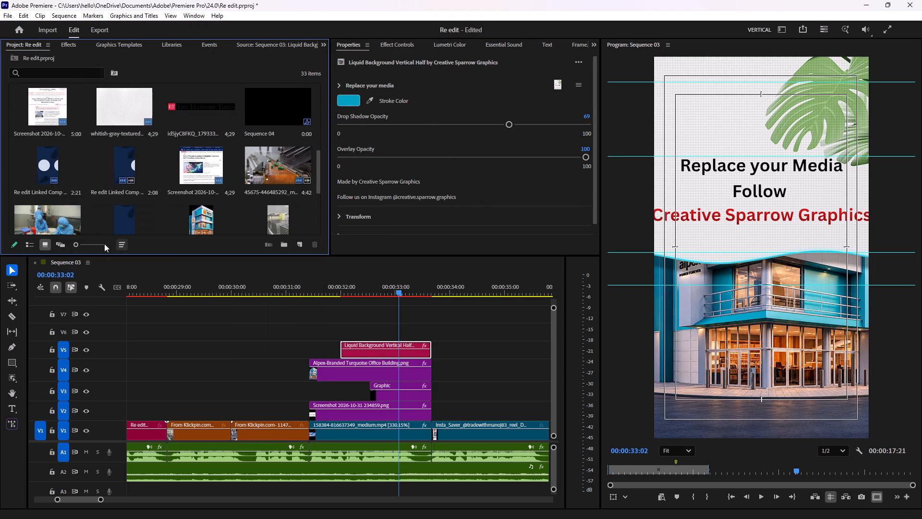
scroll(171, 202, down, 3)
scroll(171, 202, up, 1)
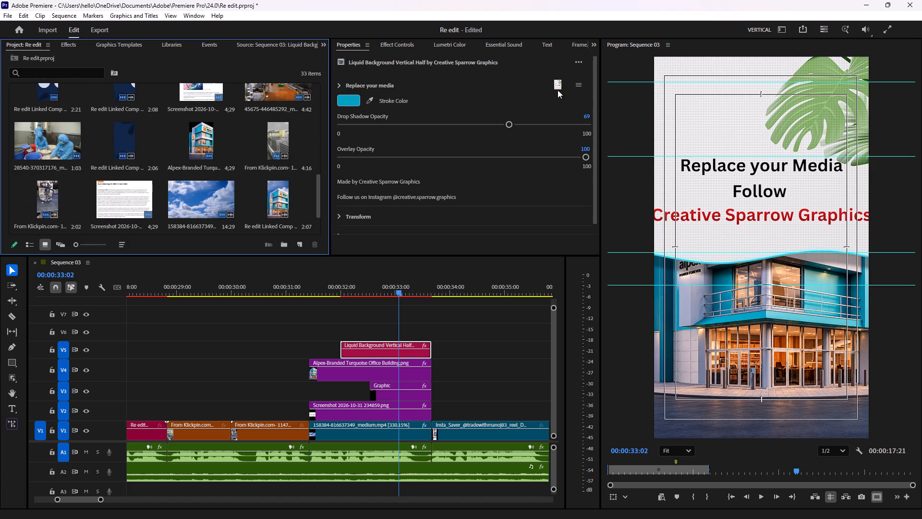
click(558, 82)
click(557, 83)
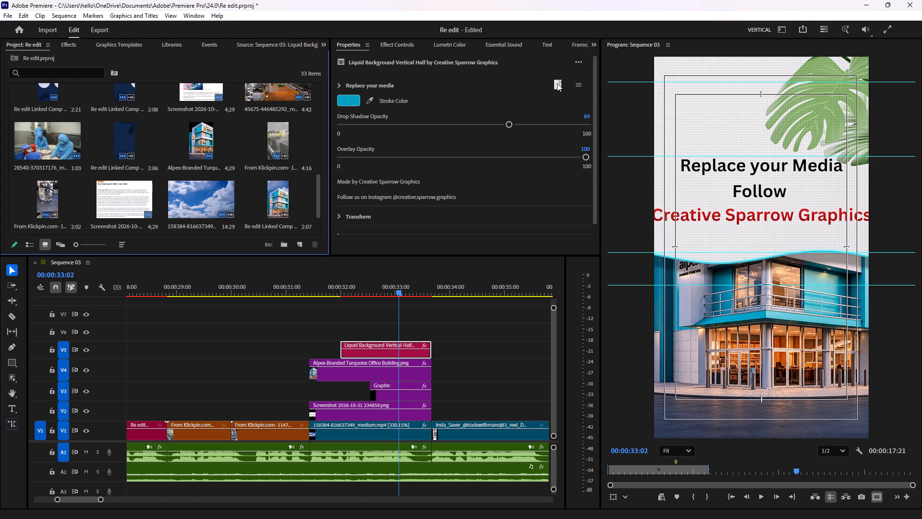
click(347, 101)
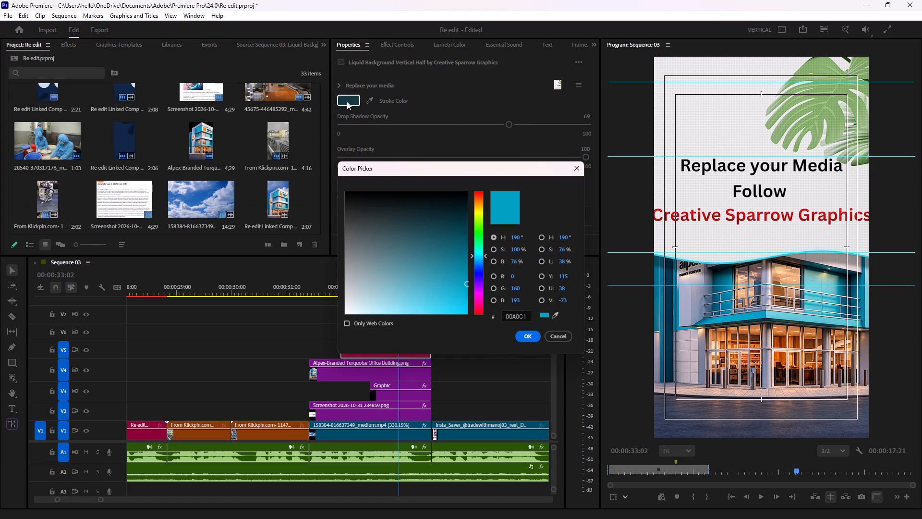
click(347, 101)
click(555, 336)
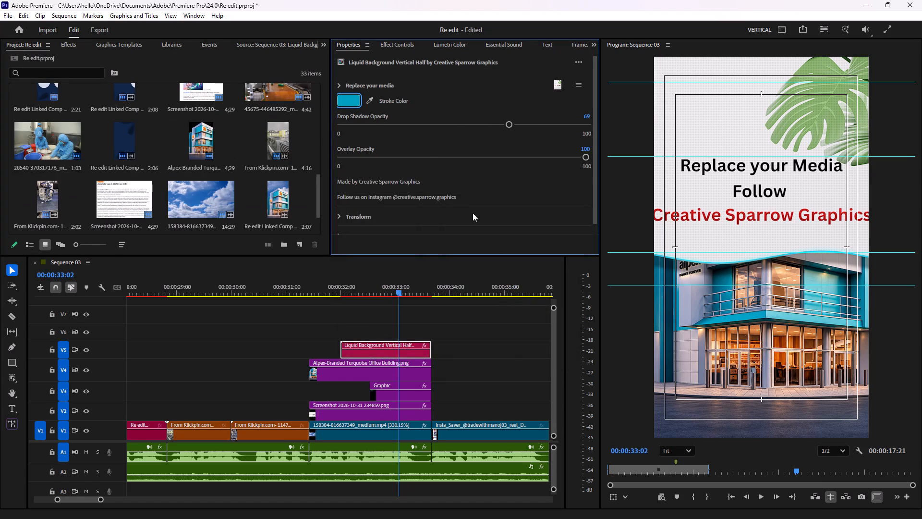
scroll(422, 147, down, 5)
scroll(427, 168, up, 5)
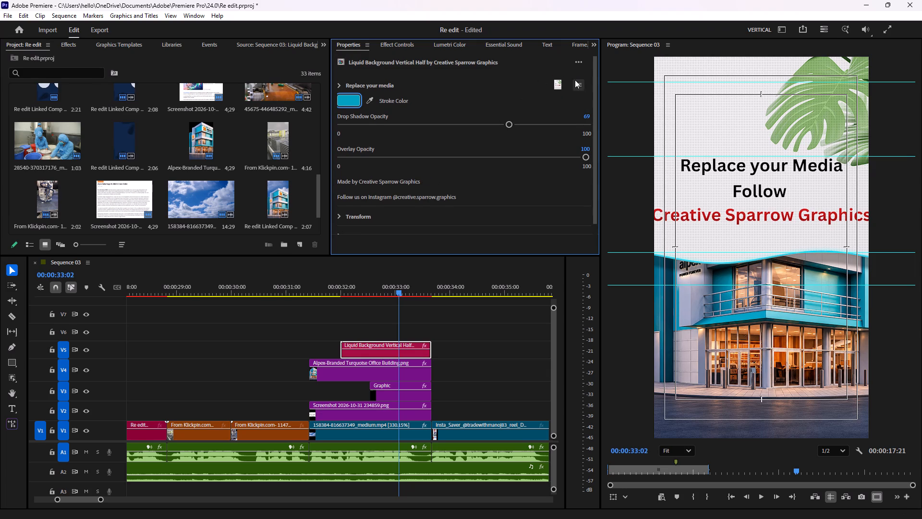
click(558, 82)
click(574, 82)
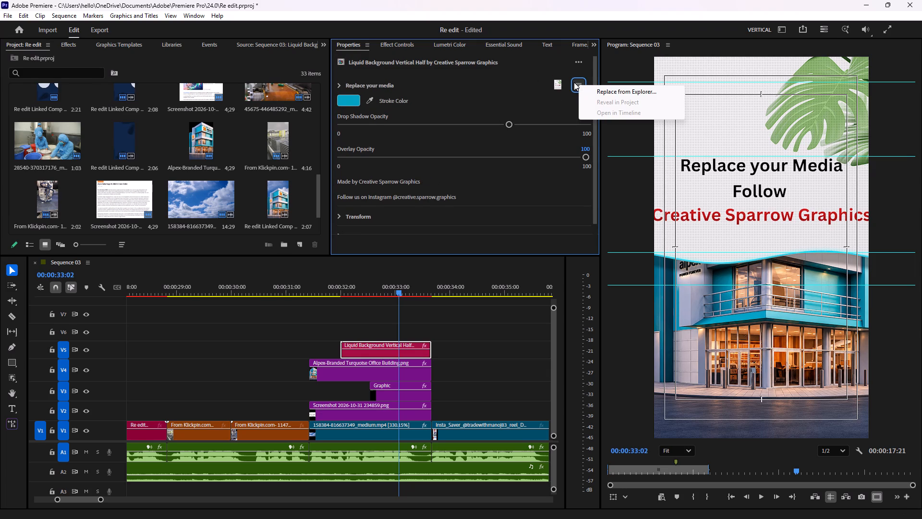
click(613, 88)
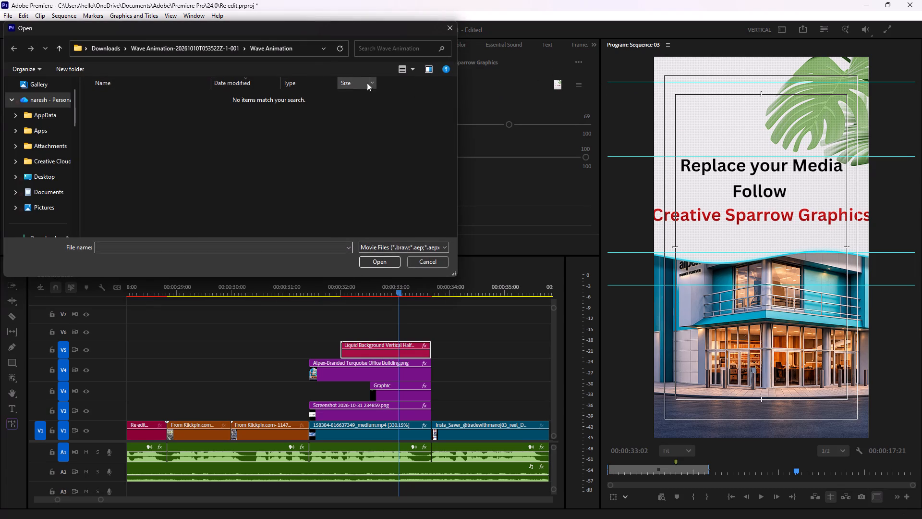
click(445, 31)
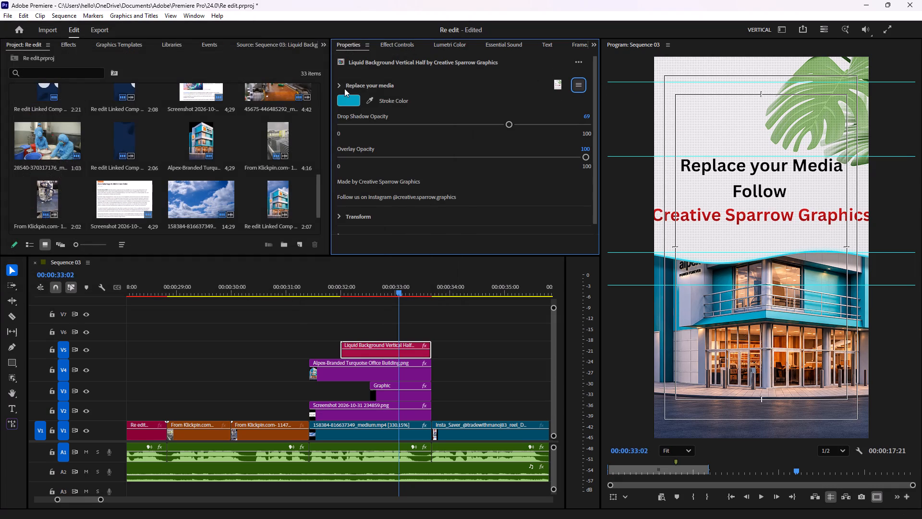
Examine the Liquid Background Vertical Half clip's Replace your media preview and its position, scale, rotation and in-point settings.
click(341, 86)
scroll(410, 161, down, 5)
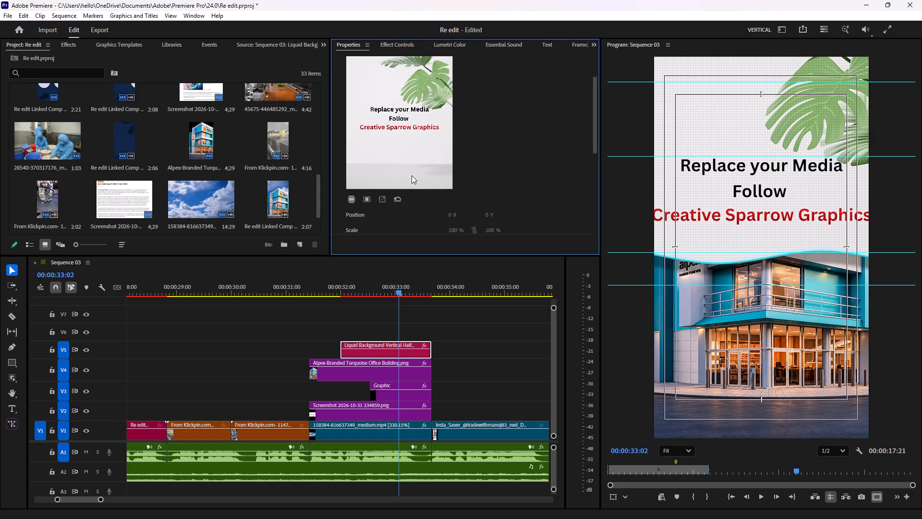
scroll(400, 176, down, 2)
click(385, 131)
scroll(392, 141, up, 4)
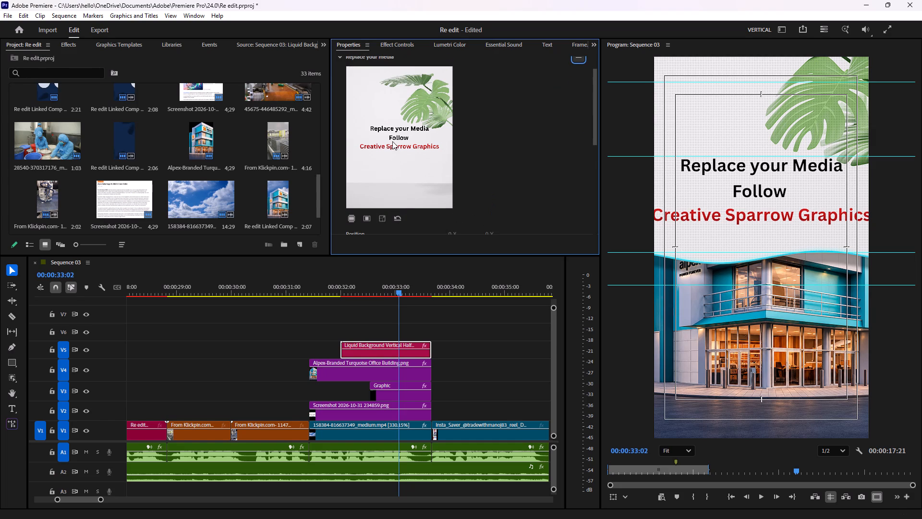
scroll(392, 141, up, 6)
scroll(407, 142, down, 12)
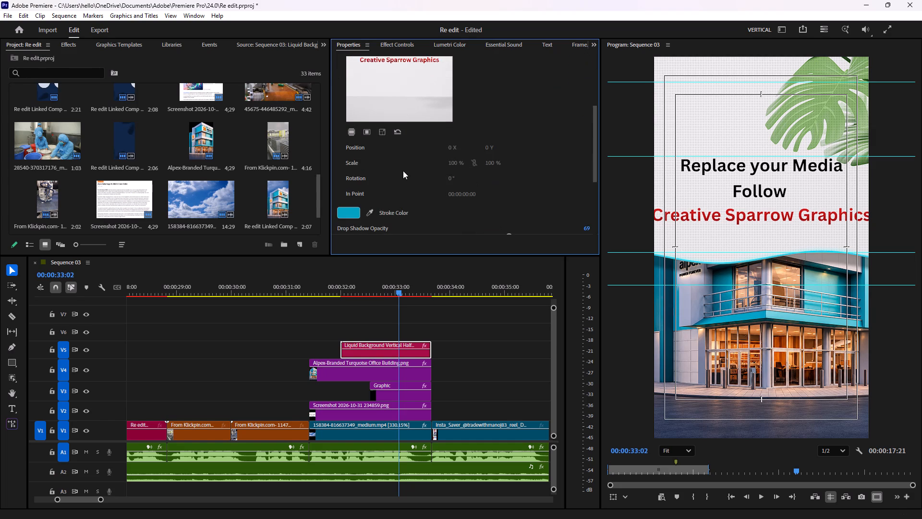
scroll(403, 171, down, 1)
scroll(402, 171, up, 12)
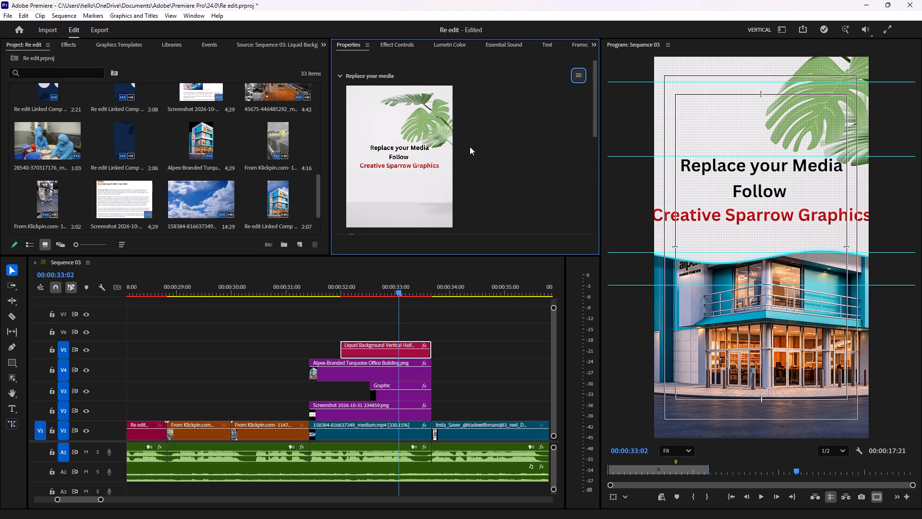
click(341, 78)
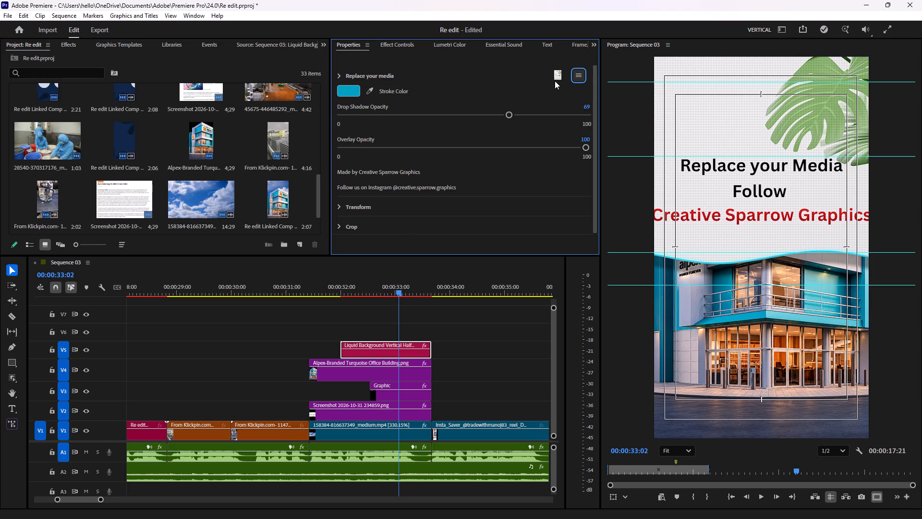
Replace the Vertical Half template's placeholder media with Screenshot 2026-10-31 234859.png from the Gallery folder.
click(556, 80)
click(579, 75)
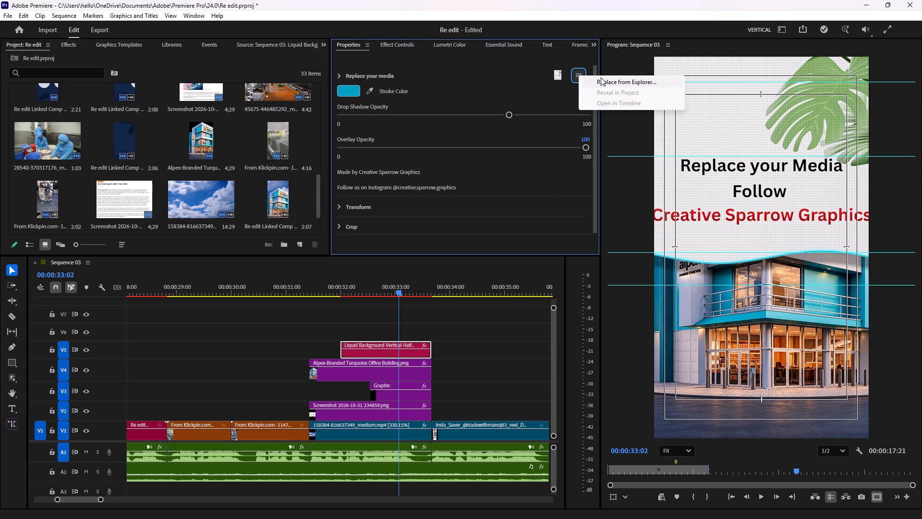
click(601, 77)
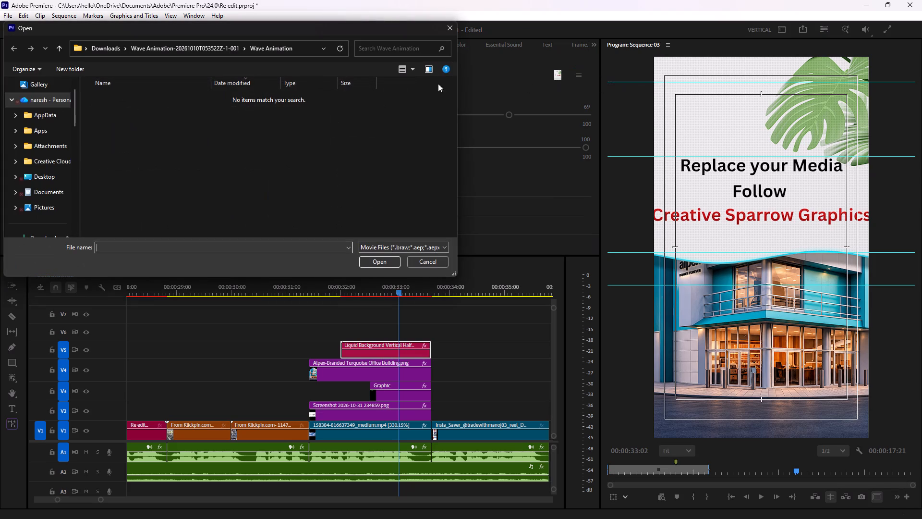
scroll(28, 98, up, 2)
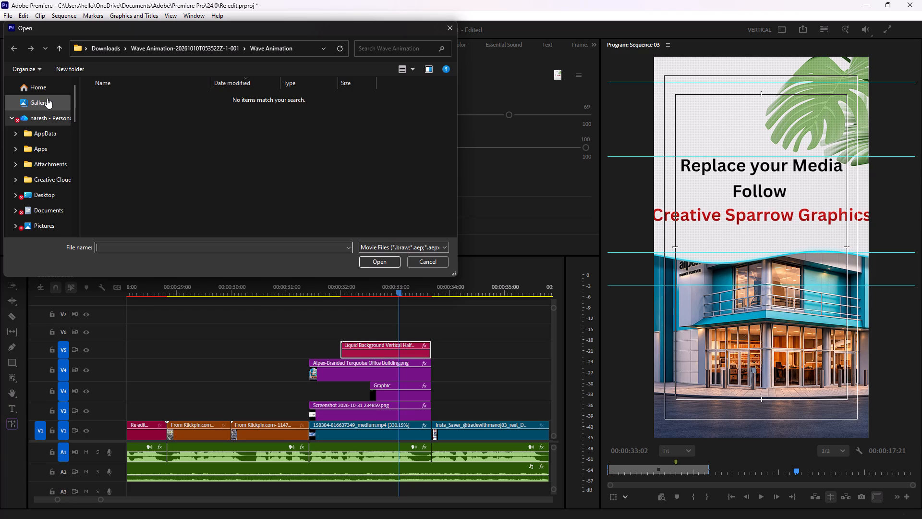
click(47, 98)
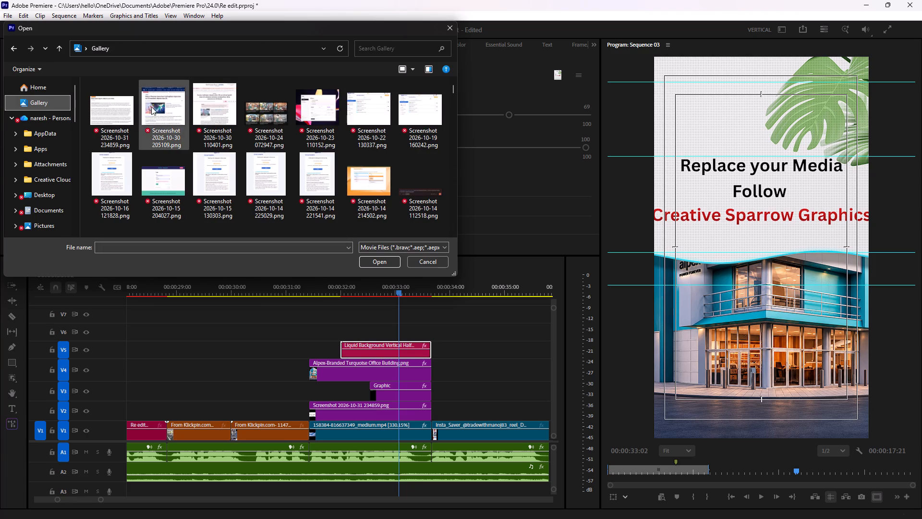
click(93, 107)
click(371, 260)
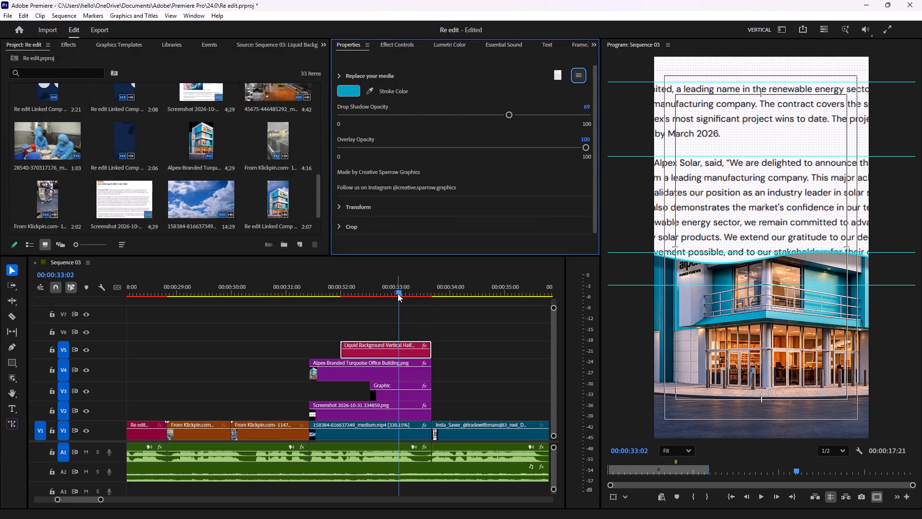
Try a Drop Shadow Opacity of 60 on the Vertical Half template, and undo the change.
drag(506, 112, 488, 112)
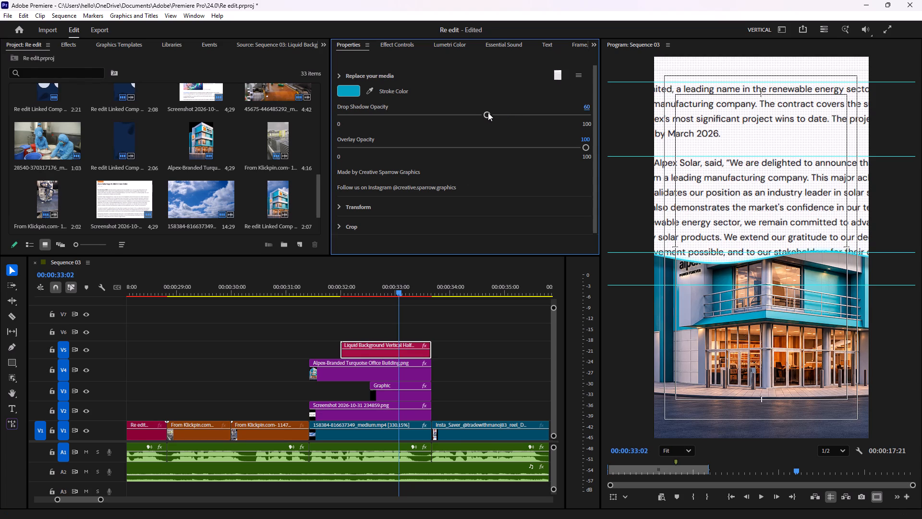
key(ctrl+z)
Reframe the replacement screenshot inside the Vertical Half template to position 910 X, 1176 Y and a scale of 122%.
click(339, 75)
scroll(448, 152, down, 3)
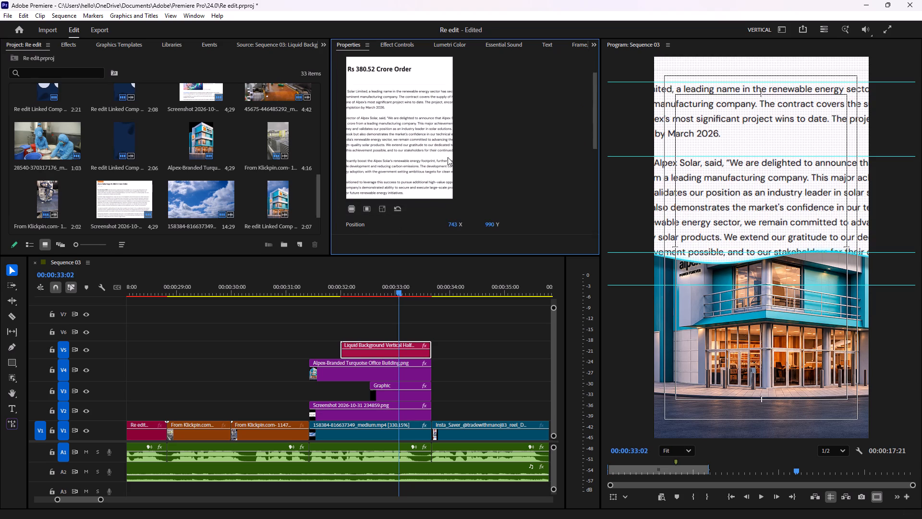
scroll(448, 177, down, 3)
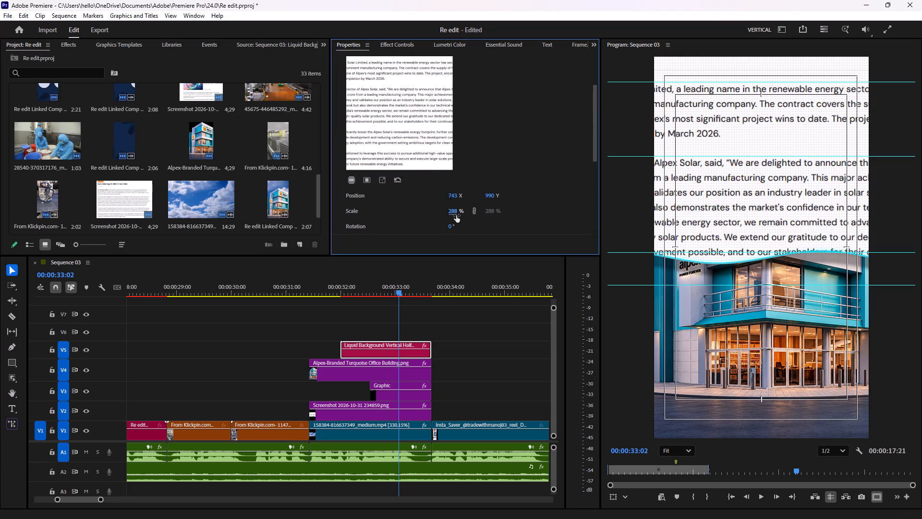
drag(455, 211, 448, 212)
drag(448, 212, 426, 212)
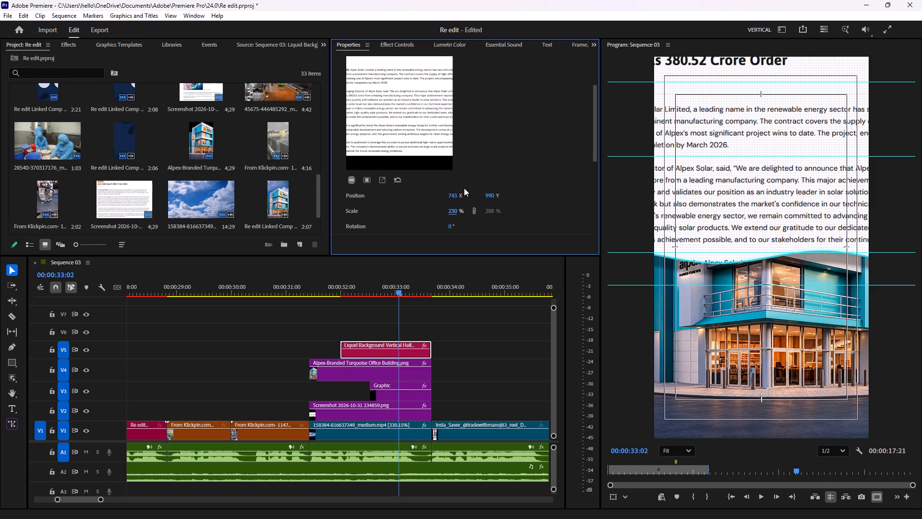
drag(488, 197, 543, 217)
drag(543, 217, 558, 221)
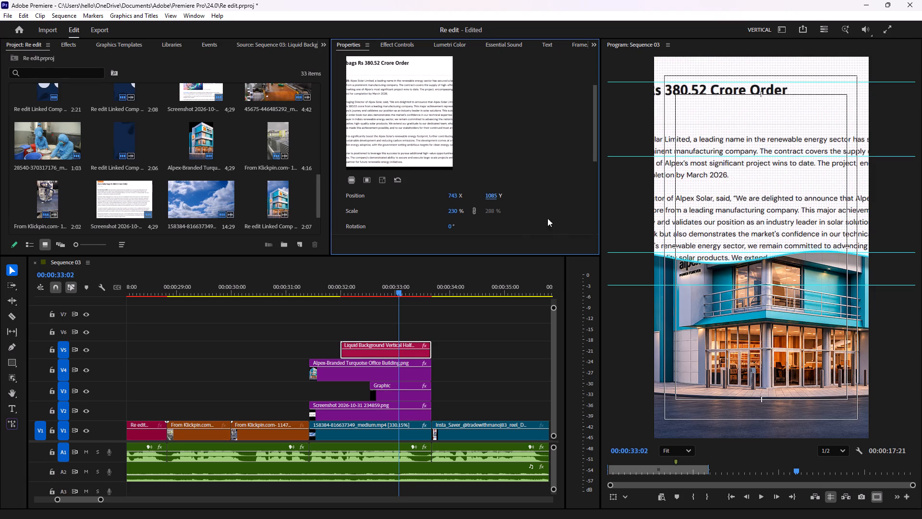
drag(489, 196, 549, 211)
drag(455, 197, 420, 197)
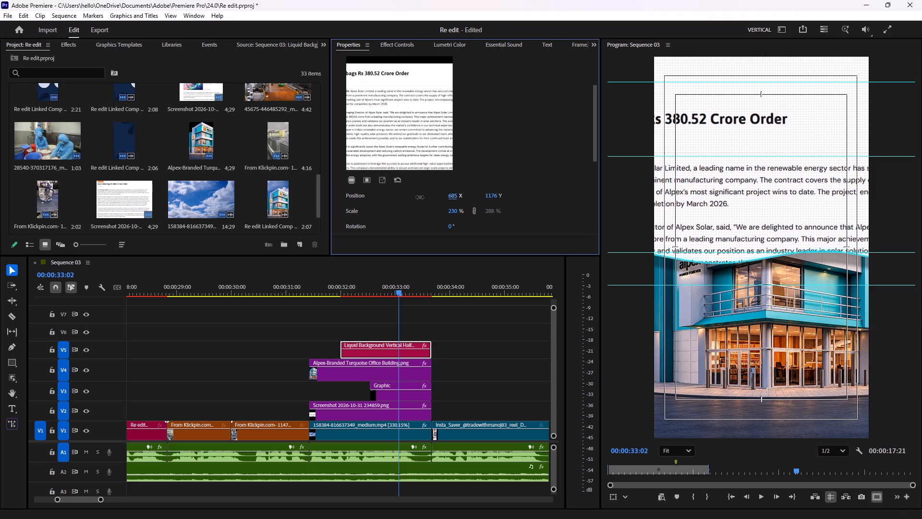
drag(420, 197, 386, 197)
drag(452, 197, 498, 198)
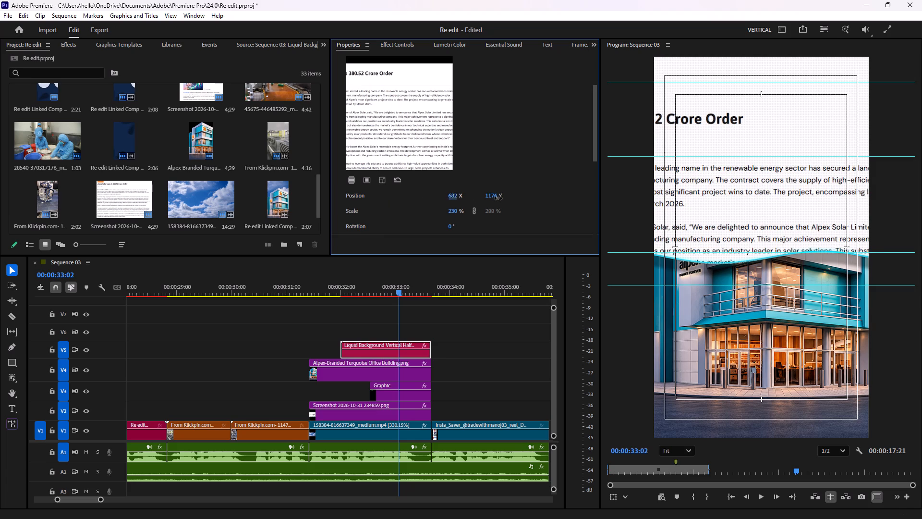
drag(498, 198, 515, 198)
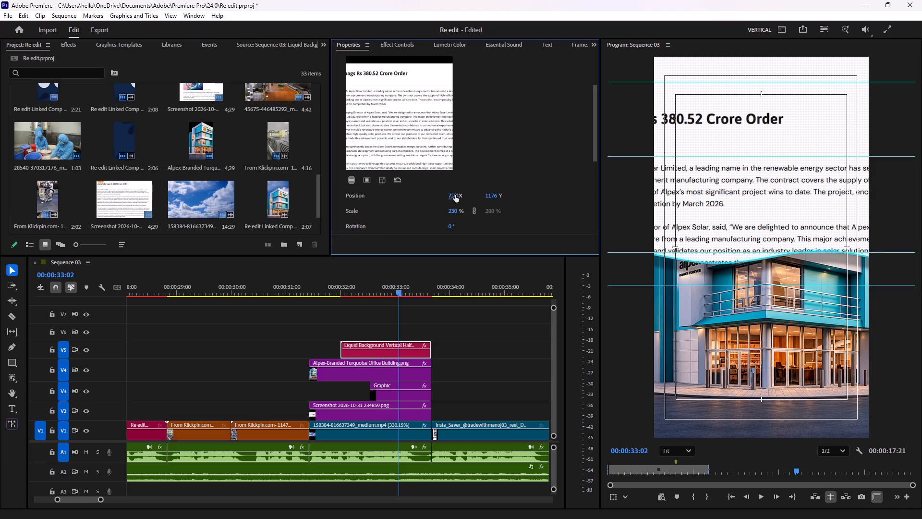
drag(452, 195, 542, 197)
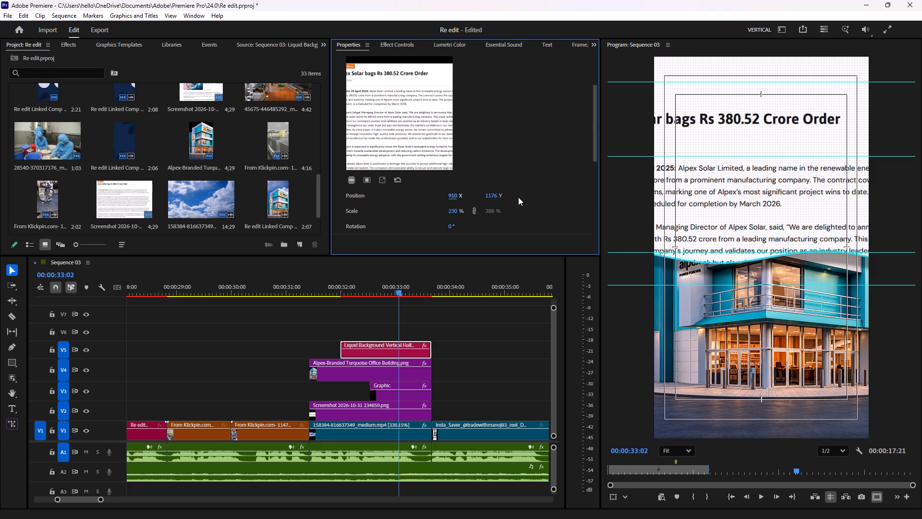
drag(456, 212, 419, 212)
drag(419, 212, 402, 212)
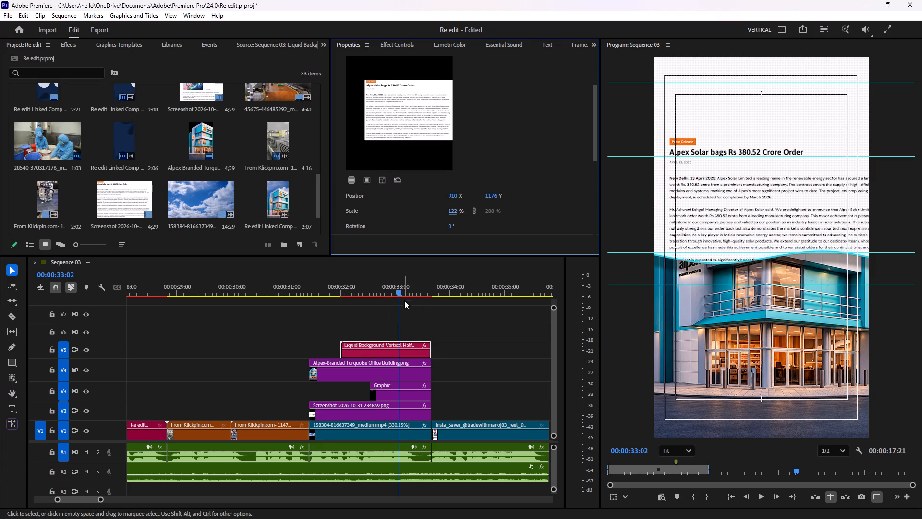
Play back the sequence from 00:00:31:07 through the end of the Liquid Background Vertical Half clip.
drag(399, 290, 298, 292)
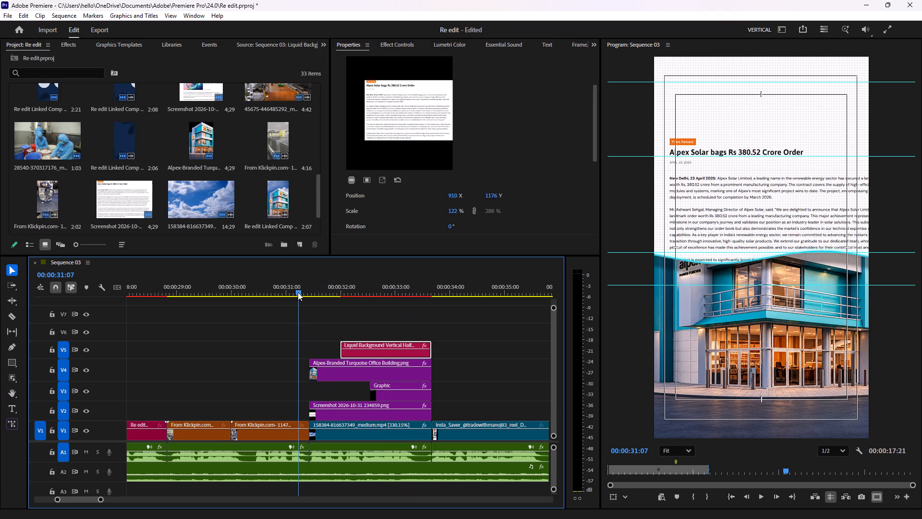
key(space)
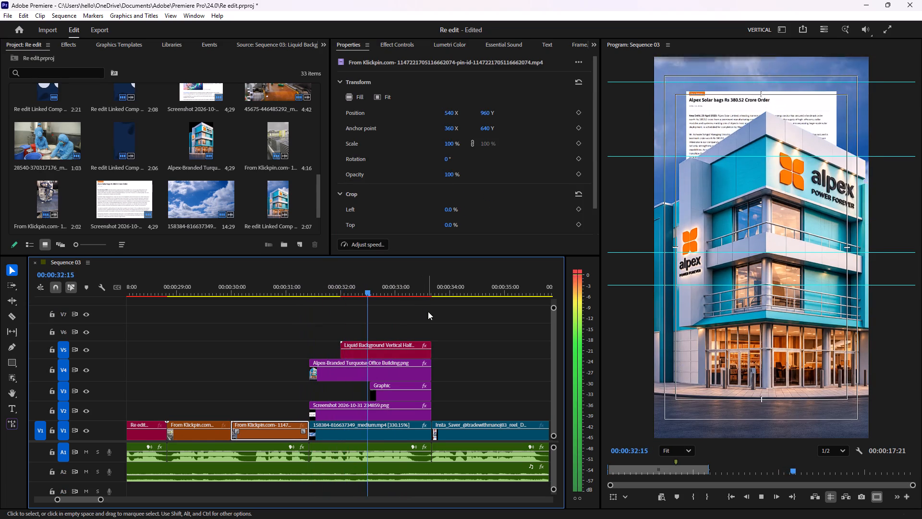
key(space)
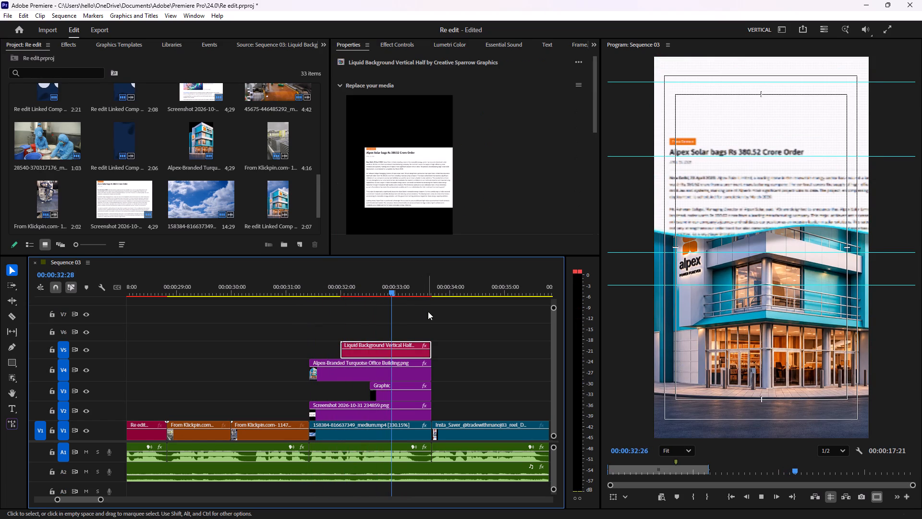
key(space)
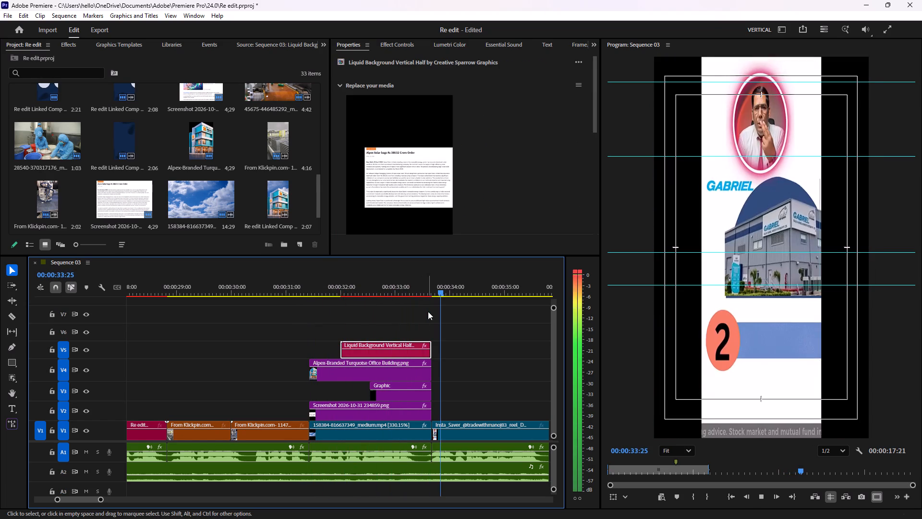
key(space)
Move the Liquid Background Vertical Half clip on V5 to start with the Alpex office building clip, and extend it to end with that clip.
click(359, 344)
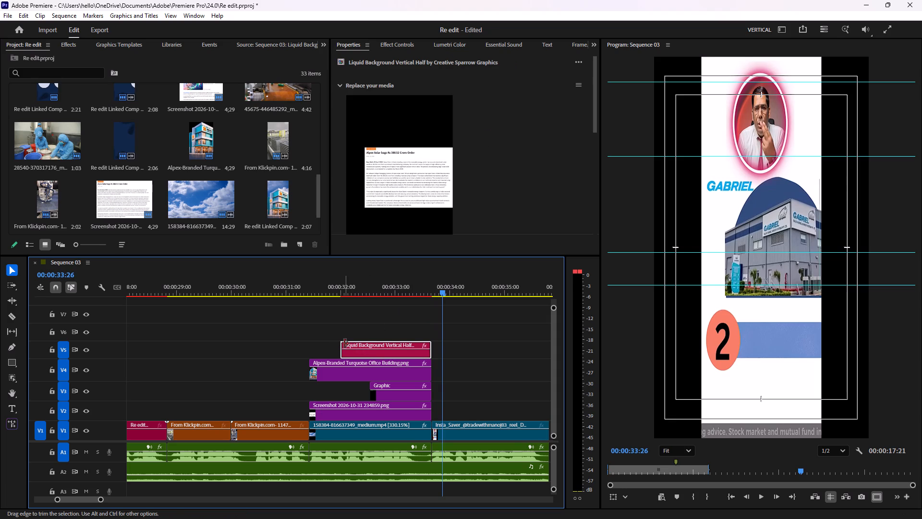
drag(369, 344, 342, 345)
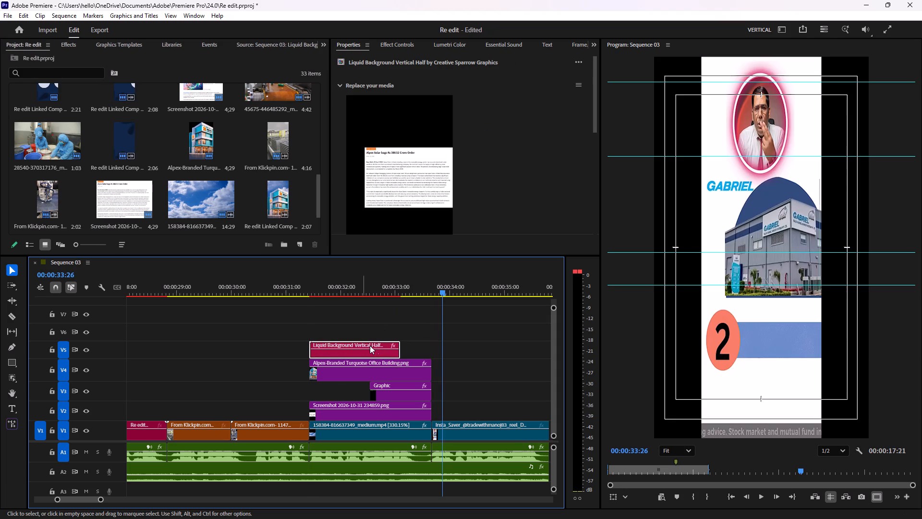
drag(398, 344, 428, 346)
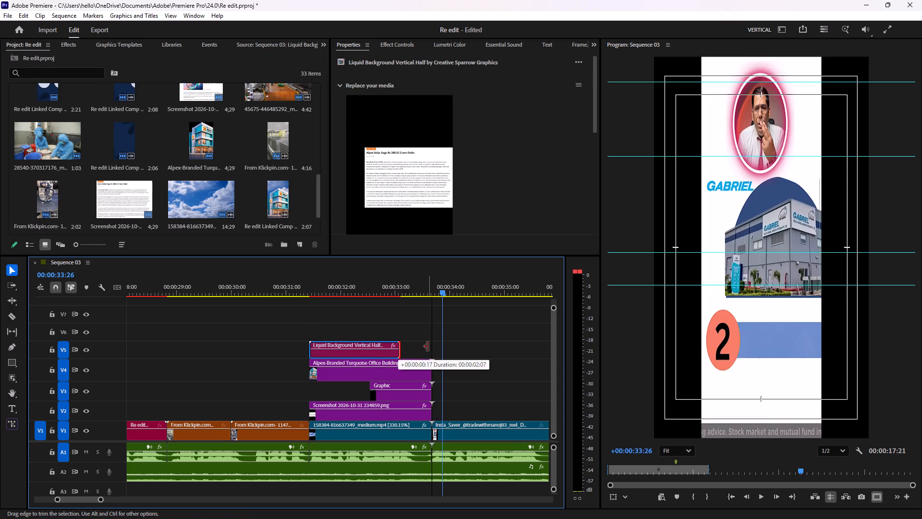
drag(428, 346, 436, 346)
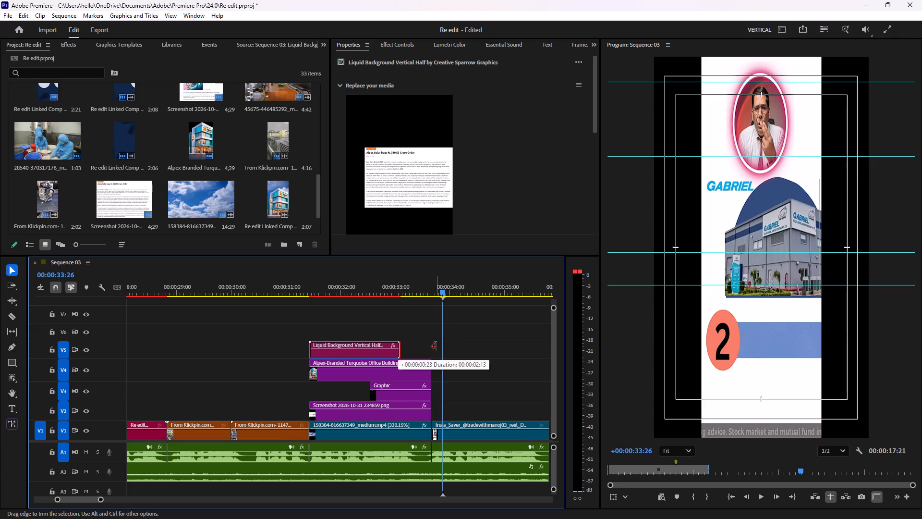
drag(436, 346, 438, 346)
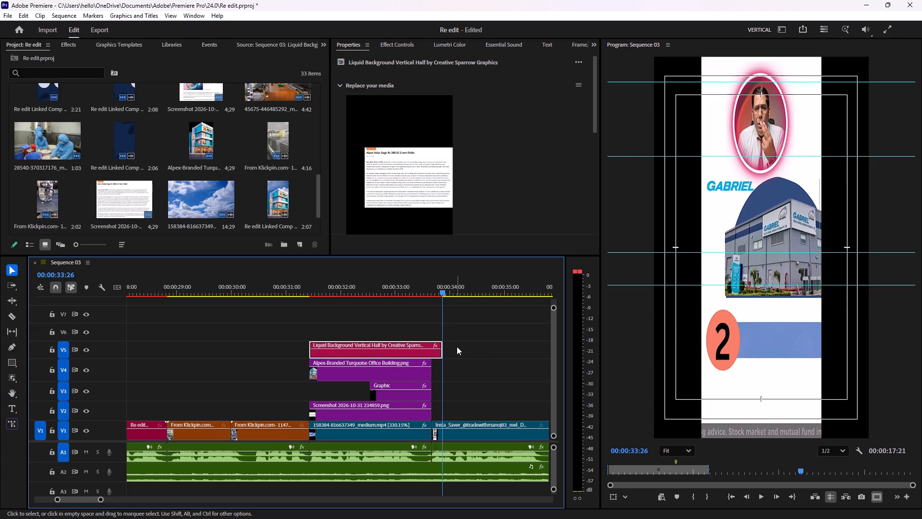
alt+scroll(433, 363, up, 6)
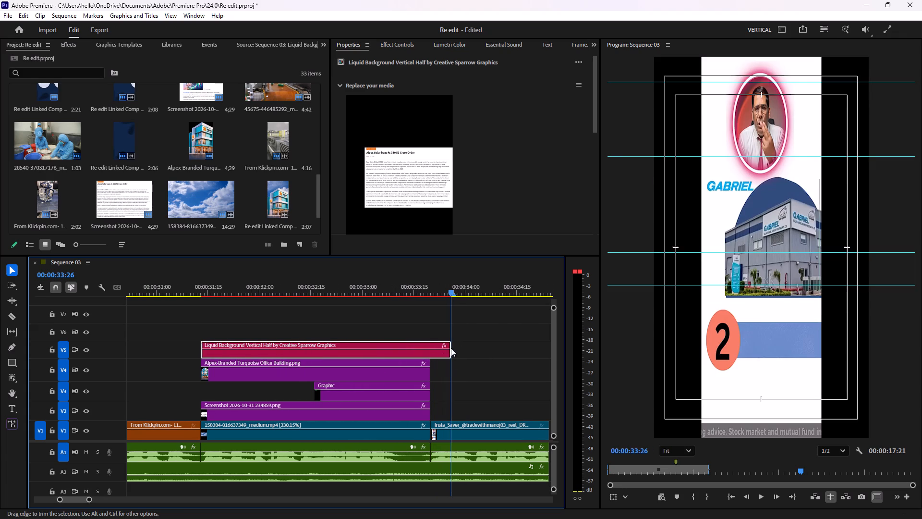
drag(451, 343, 431, 346)
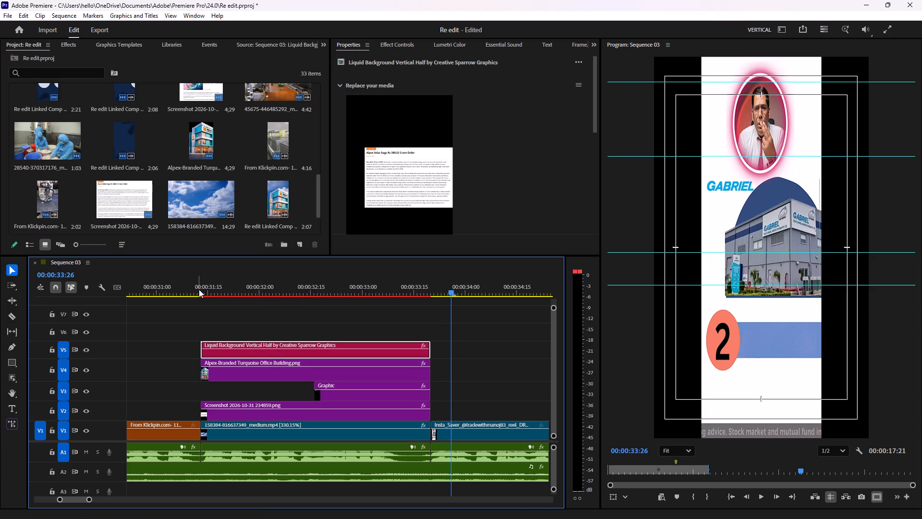
Scrub back and forth through the Liquid Background Vertical Half clip between 00:00:31:13 and 00:00:33:00 to examine its reveal animation.
click(199, 289)
drag(199, 289, 207, 290)
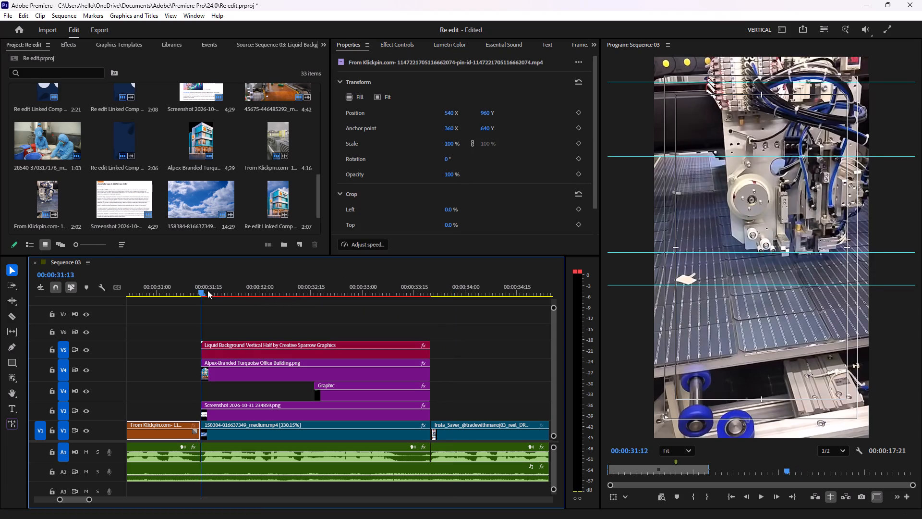
drag(207, 290, 247, 293)
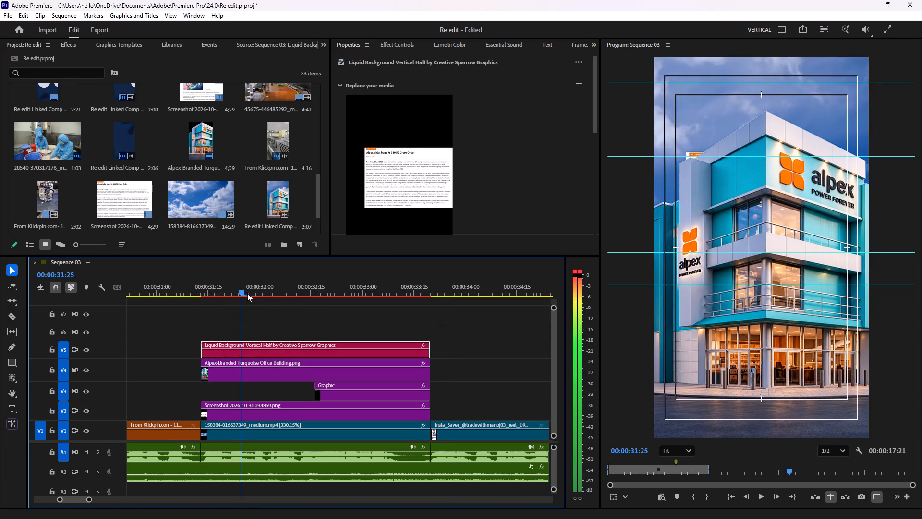
drag(247, 293, 306, 300)
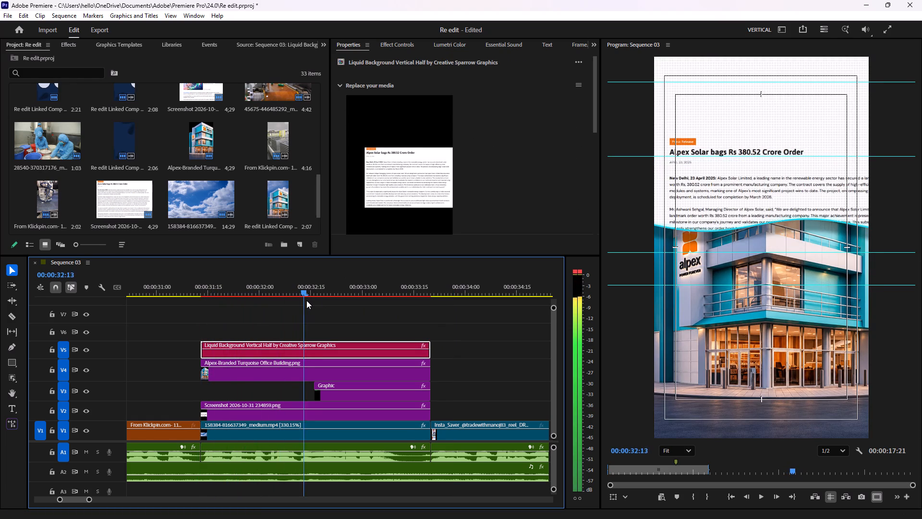
drag(306, 300, 304, 300)
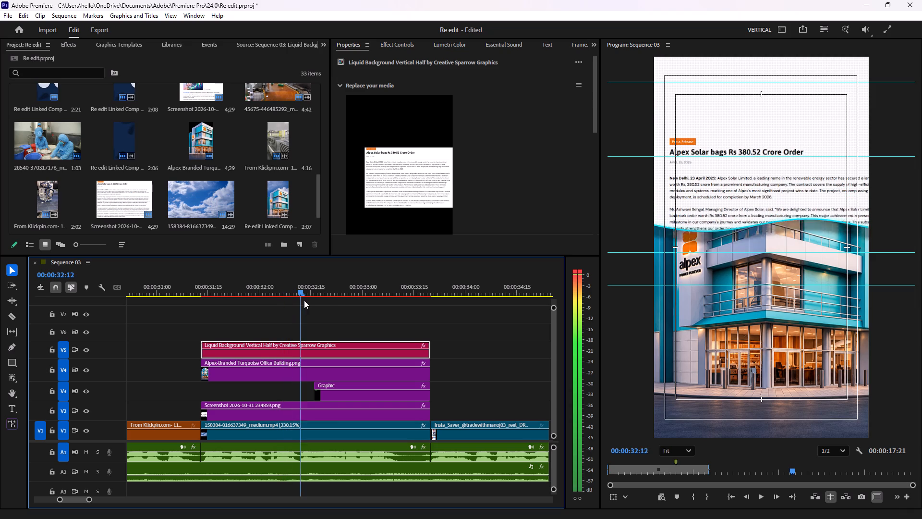
drag(304, 300, 365, 306)
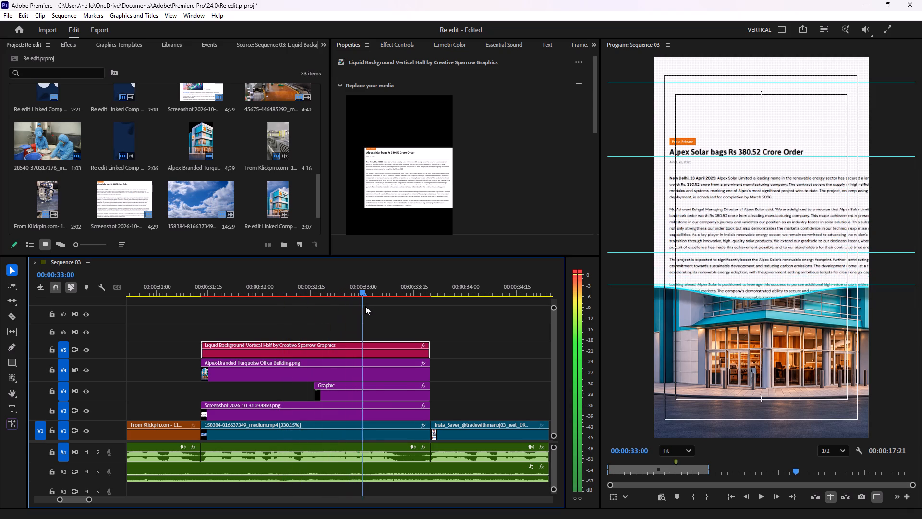
drag(365, 306, 218, 297)
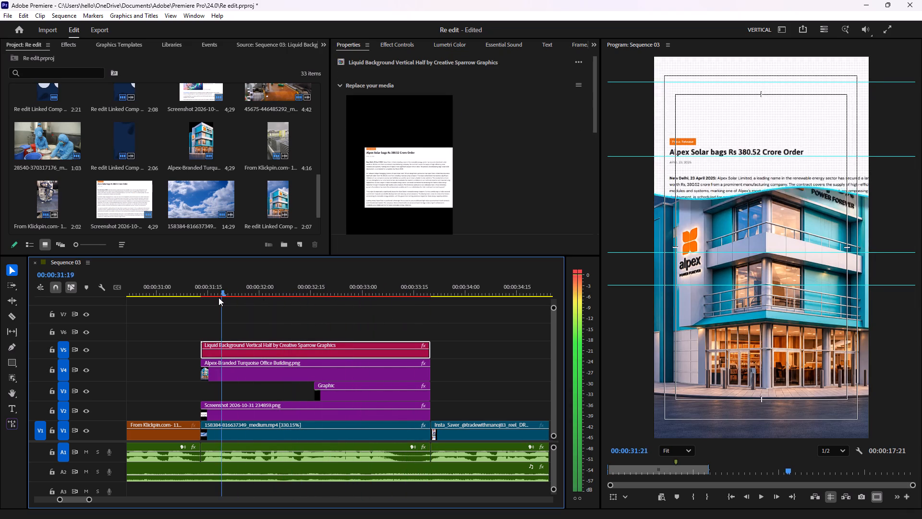
drag(218, 297, 301, 304)
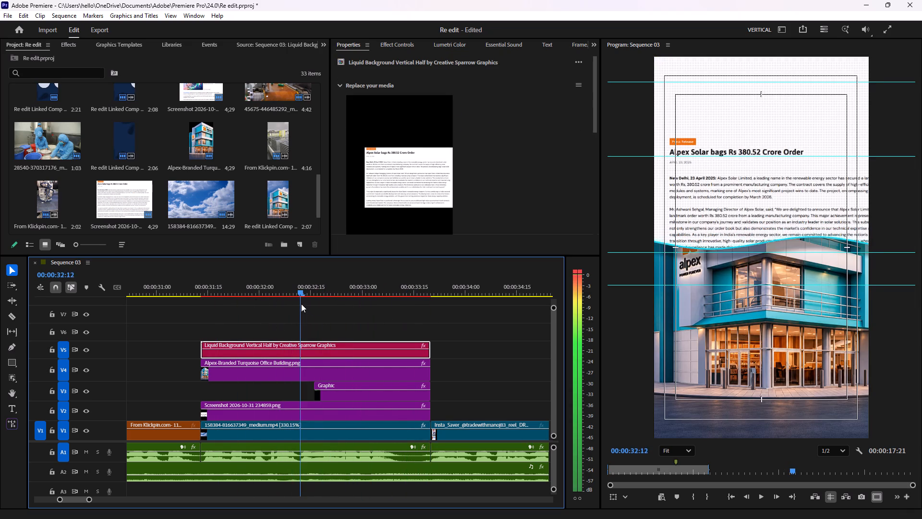
drag(301, 304, 299, 306)
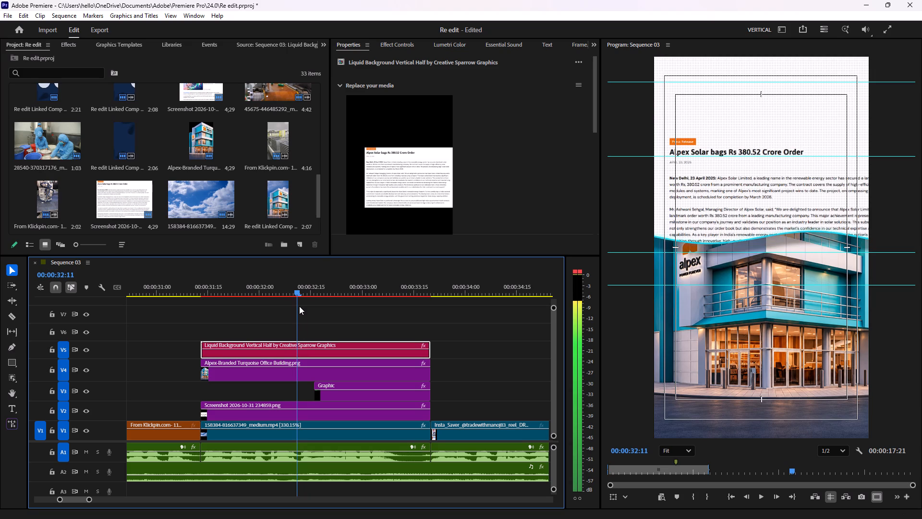
drag(299, 306, 227, 303)
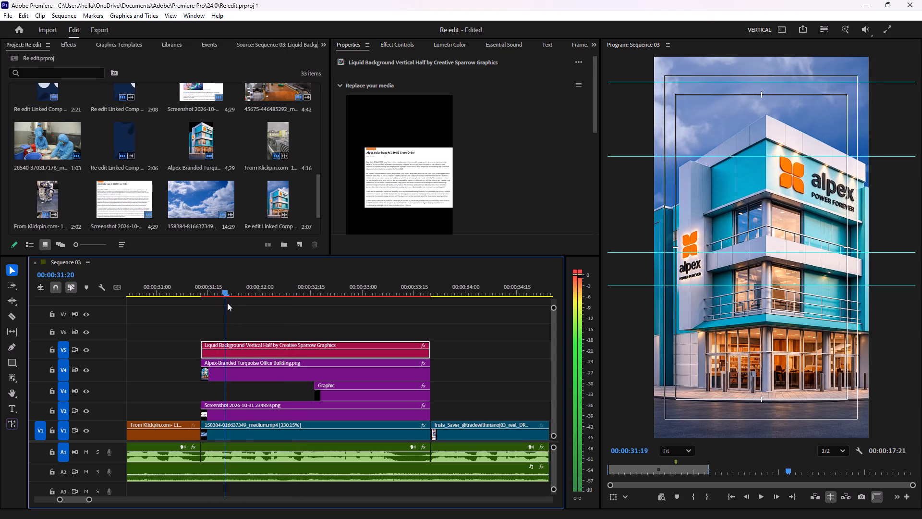
drag(227, 303, 327, 309)
Look through the Vertical Half template's stroke, shadow, overlay, Transform and Crop settings, and collapse the Replace your media section.
scroll(420, 175, down, 14)
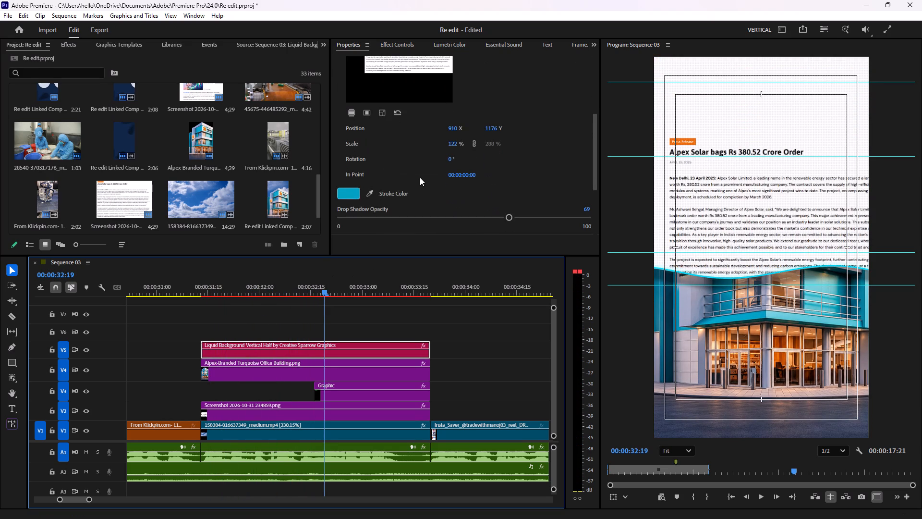
scroll(420, 178, down, 7)
scroll(466, 198, down, 6)
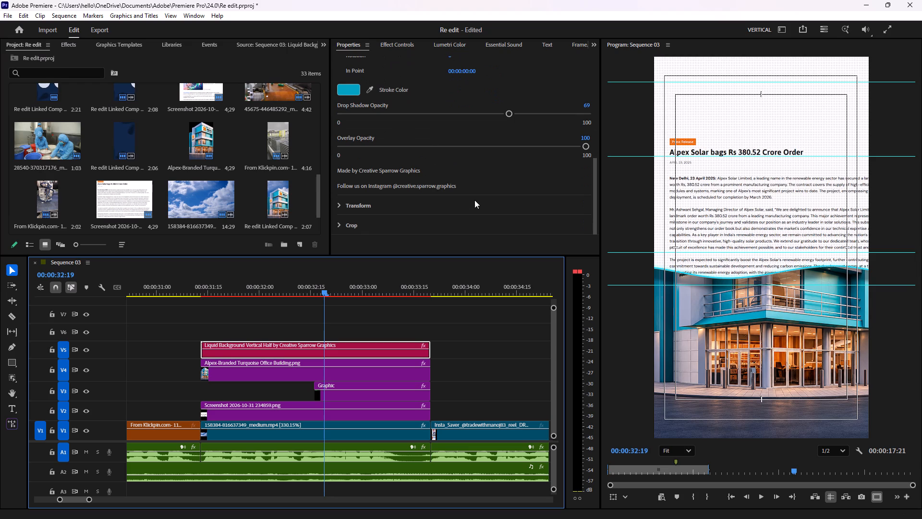
scroll(474, 200, down, 3)
click(336, 206)
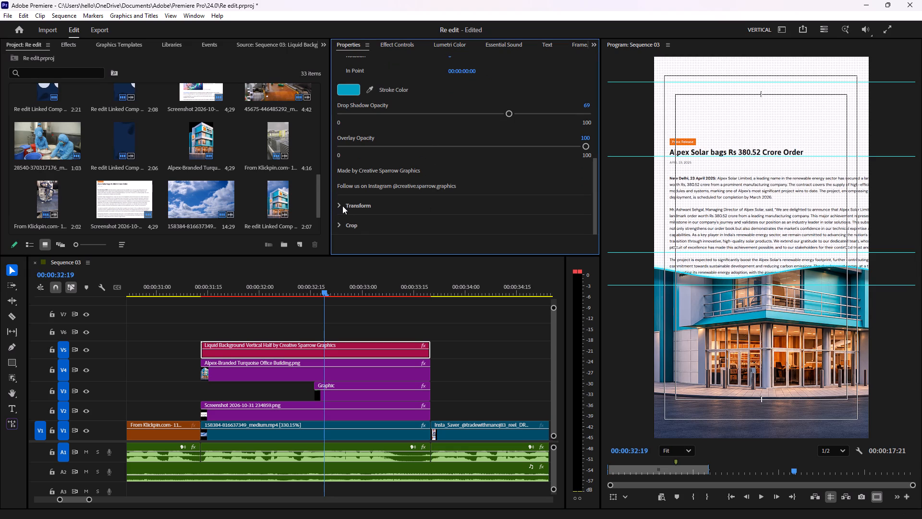
click(342, 206)
click(342, 206)
scroll(399, 96, up, 15)
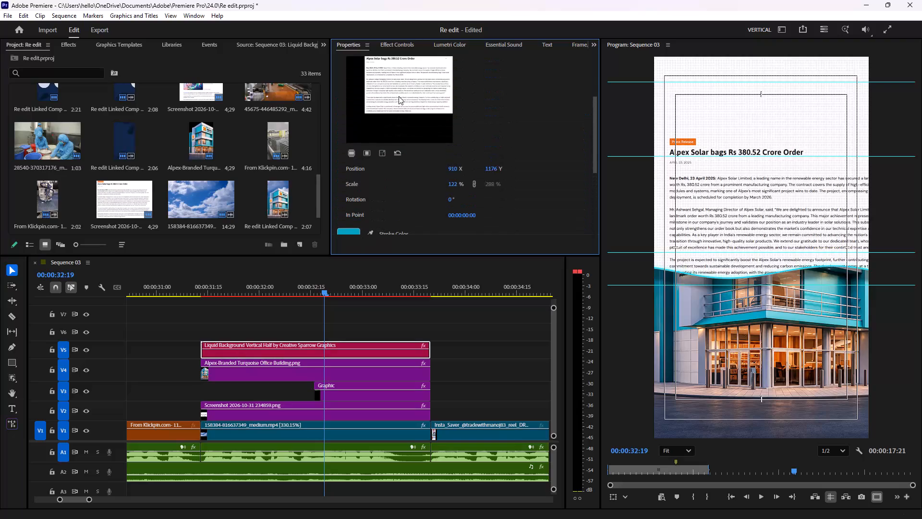
scroll(399, 96, up, 16)
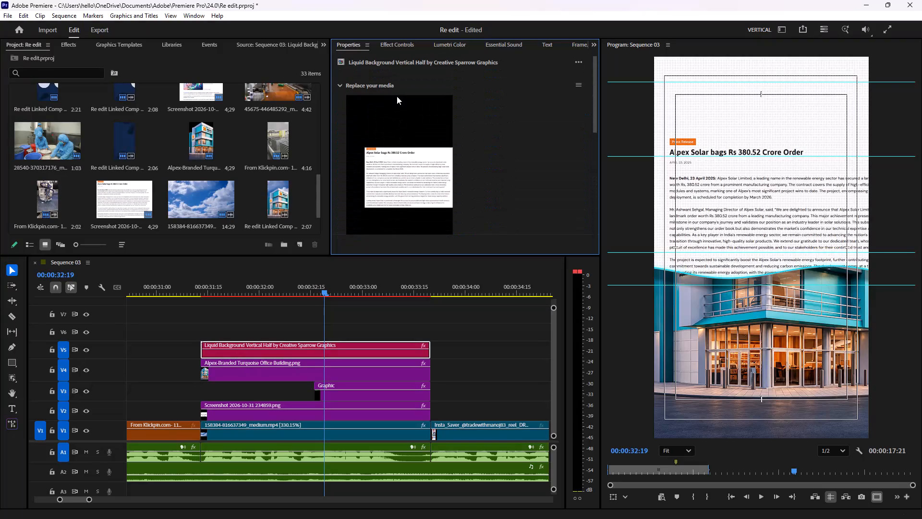
click(340, 85)
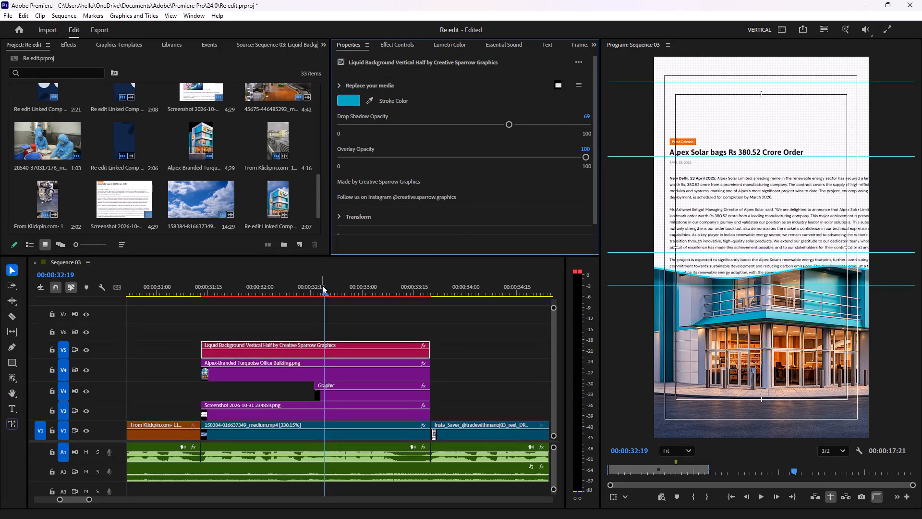
Scrub the opening of the Liquid Background Vertical Half clip again between 00:00:31:14 and 00:00:32:11, stopping at 00:00:32:02.
drag(322, 290, 207, 291)
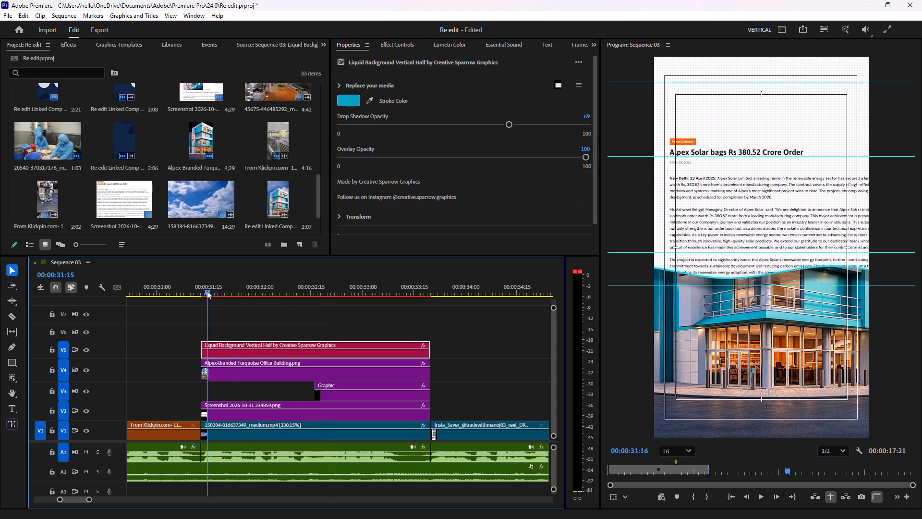
drag(207, 291, 243, 292)
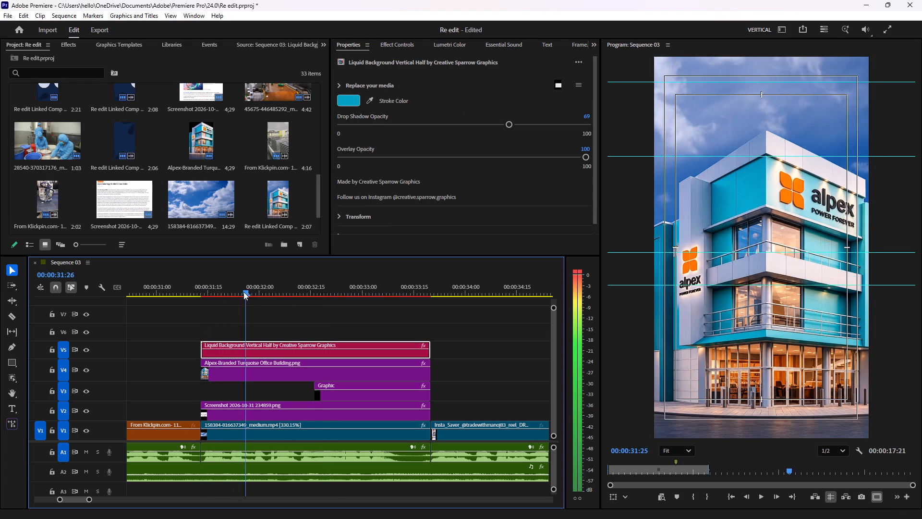
drag(243, 292, 293, 293)
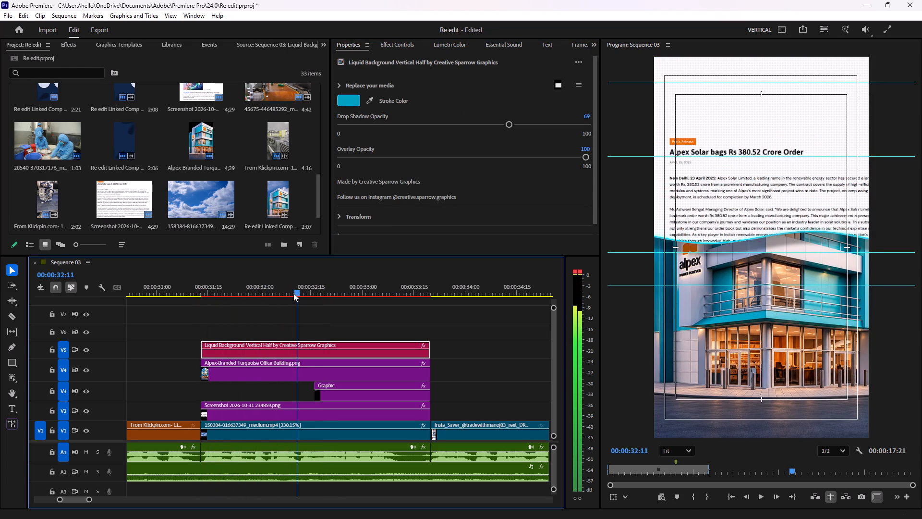
drag(293, 293, 201, 290)
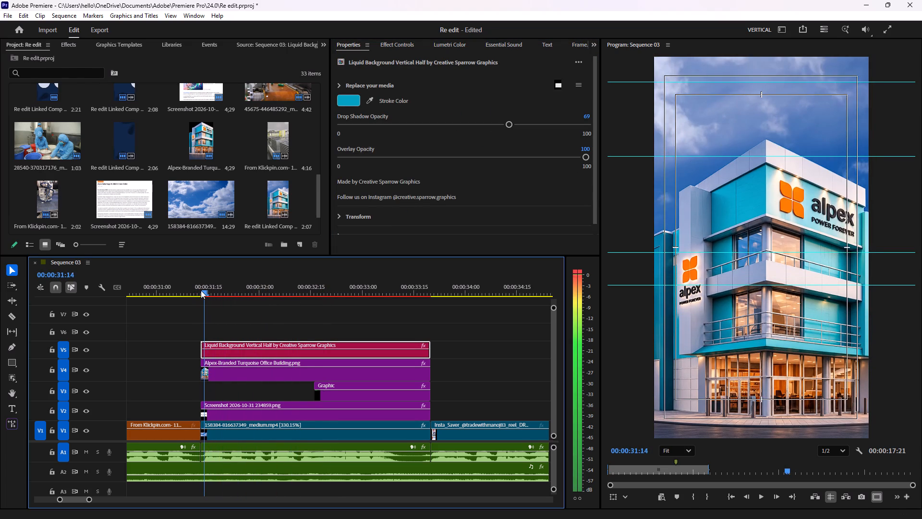
drag(201, 290, 265, 296)
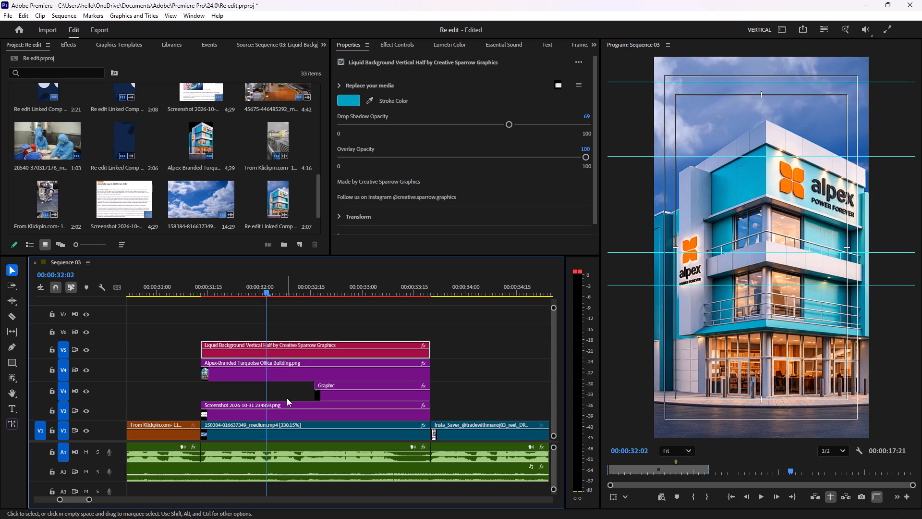
Delete the Screenshot 2026-10-31 234859.png clip from V2.
click(286, 403)
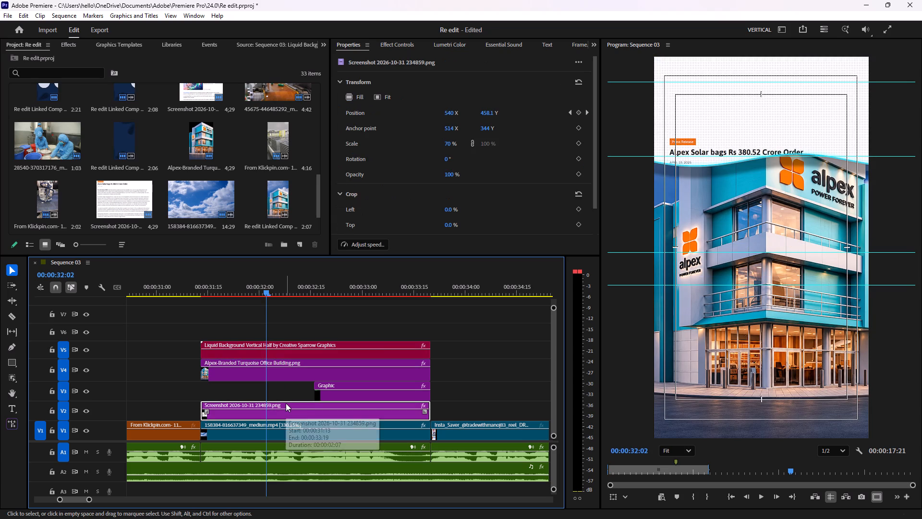
key(BackSpace)
Move the Liquid Background Vertical Half, Alpex office building and Graphic clips down one track, to V4, V3 and V2.
drag(321, 330, 322, 394)
drag(345, 344, 344, 360)
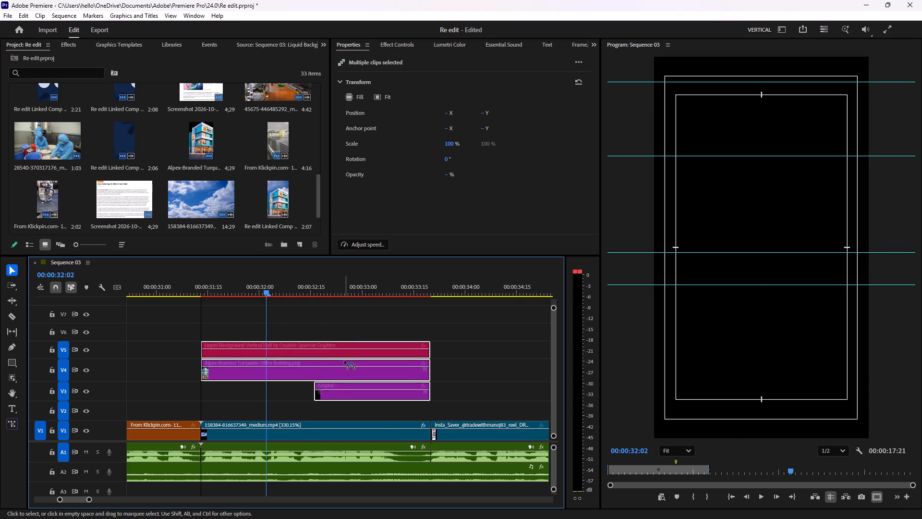
drag(344, 360, 344, 367)
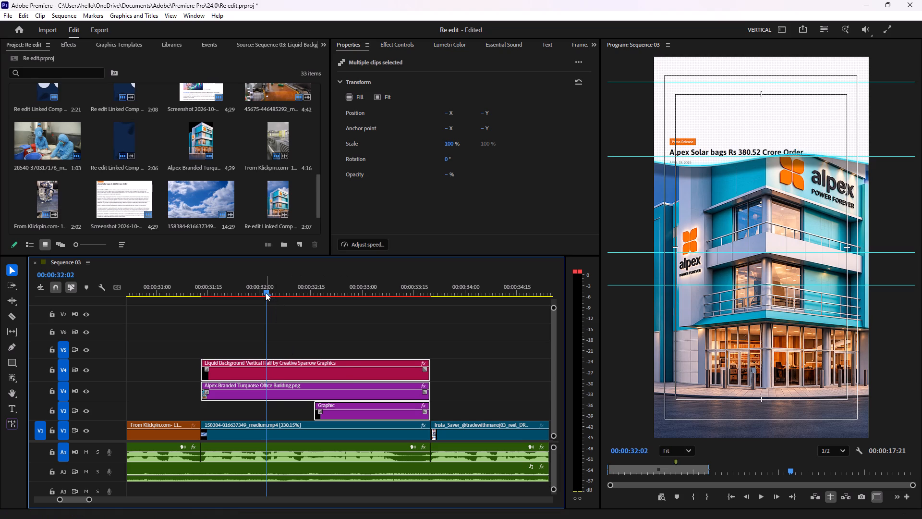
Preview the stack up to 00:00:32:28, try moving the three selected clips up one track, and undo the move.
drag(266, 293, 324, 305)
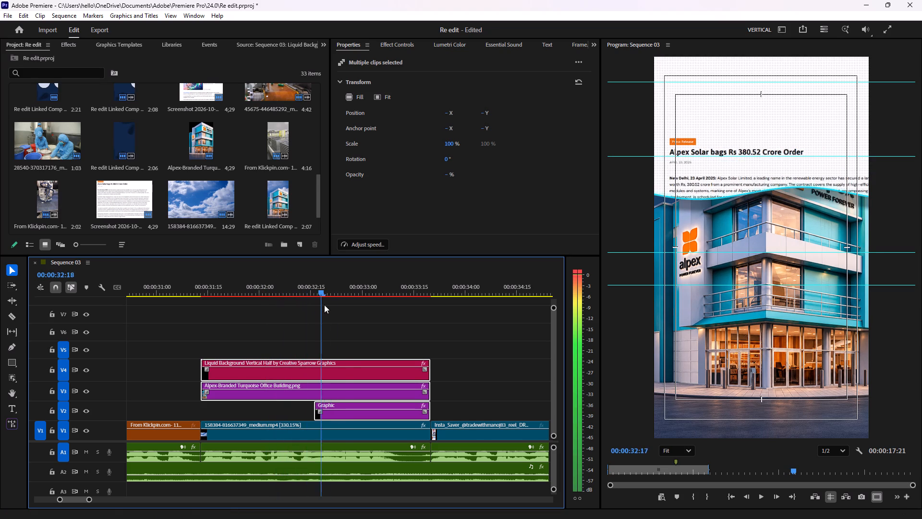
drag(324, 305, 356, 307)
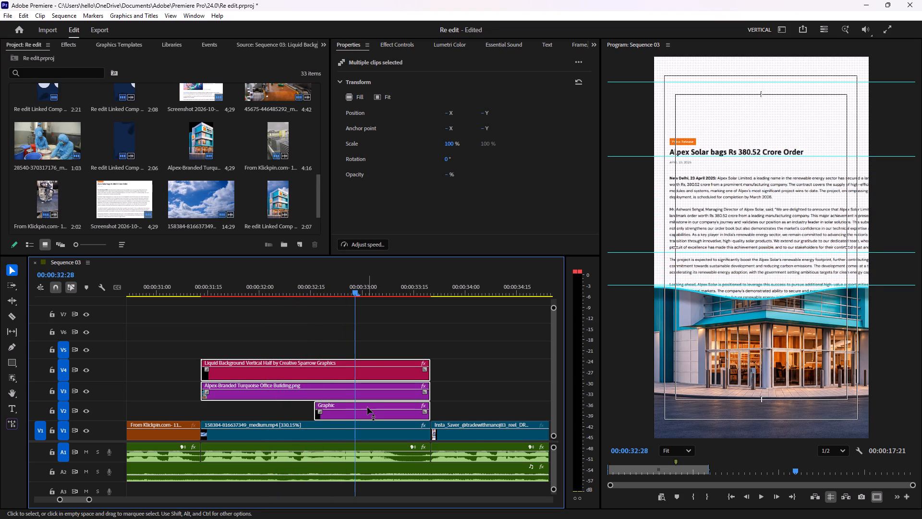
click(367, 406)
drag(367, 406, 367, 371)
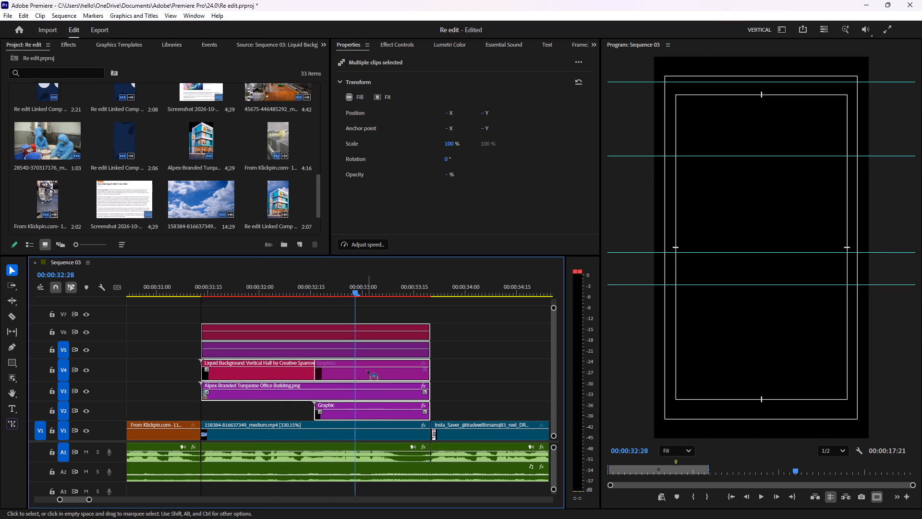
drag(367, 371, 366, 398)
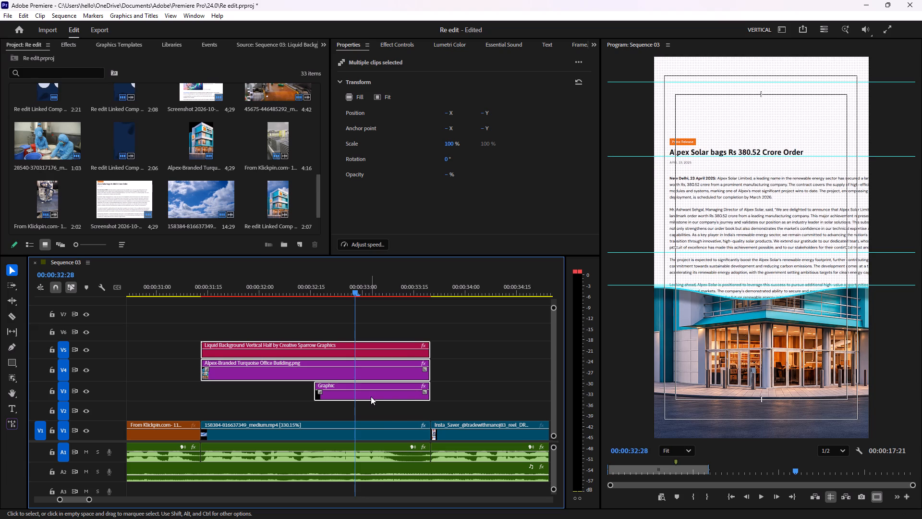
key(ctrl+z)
Move only the Graphic clip from V2 up to V5, above the Liquid Background Vertical Half clip.
click(441, 344)
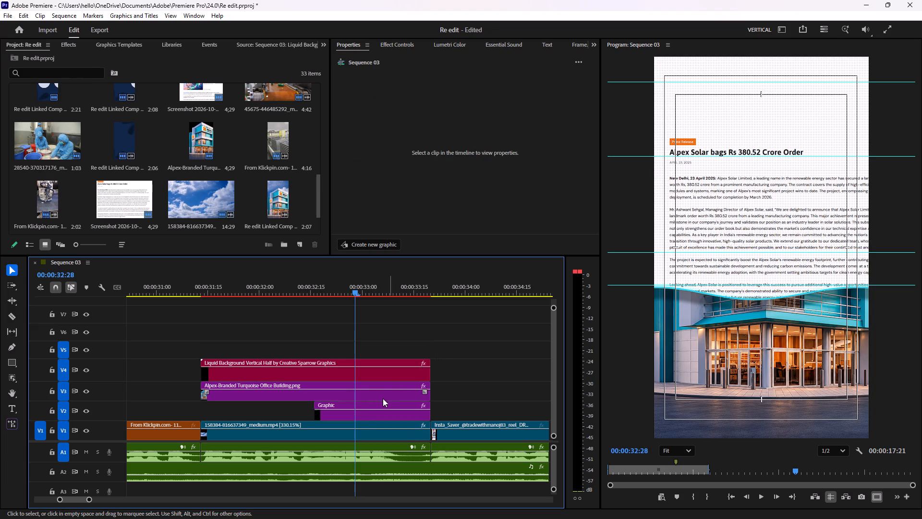
click(374, 403)
drag(374, 403, 374, 369)
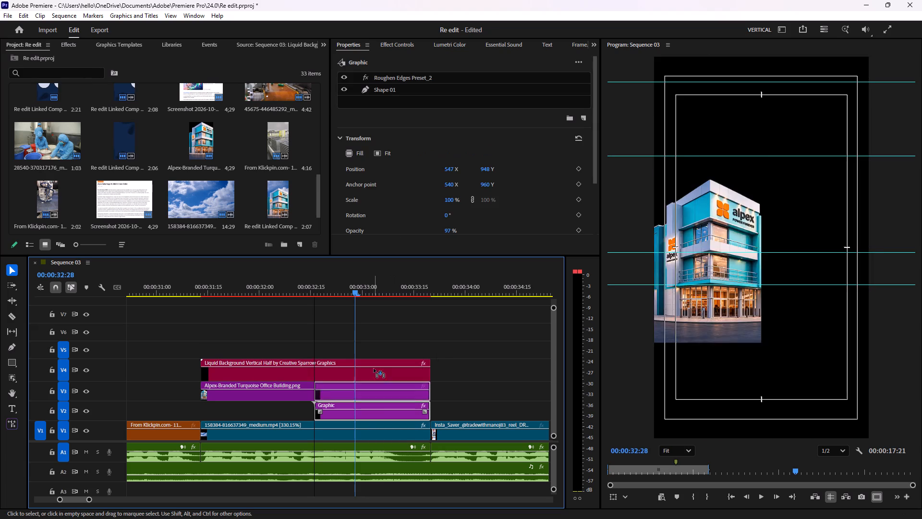
drag(374, 369, 374, 349)
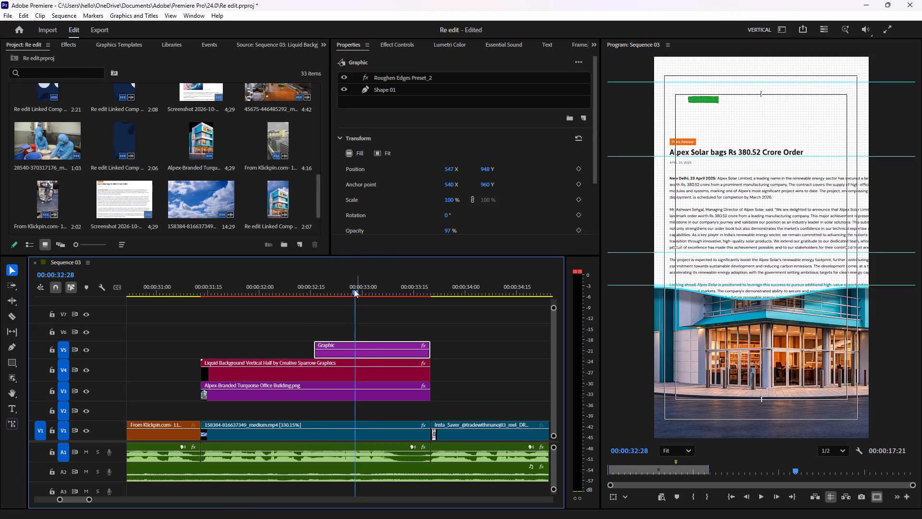
At 00:00:33:05, move the Graphic clip's Shape 01 green highlight down onto the "Alpex Solar bags Rs 380.52 Crore Order" headline.
drag(354, 289, 322, 298)
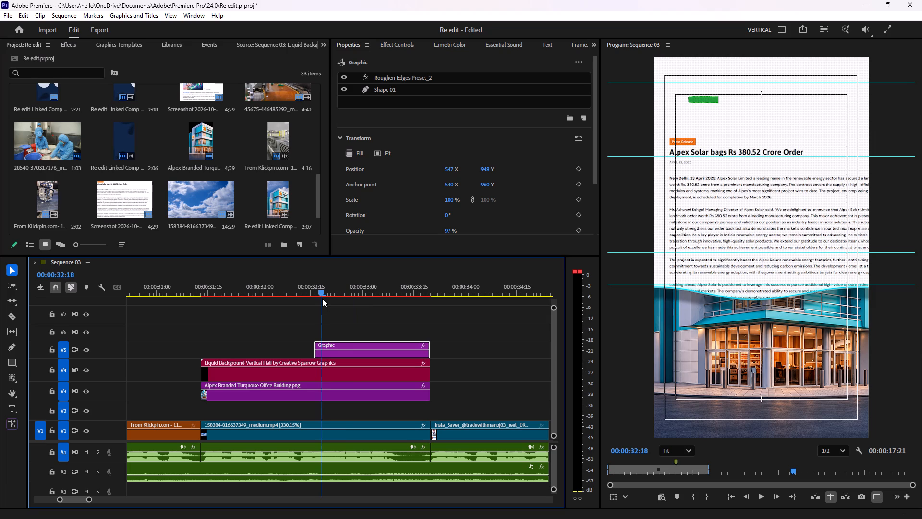
drag(322, 298, 406, 304)
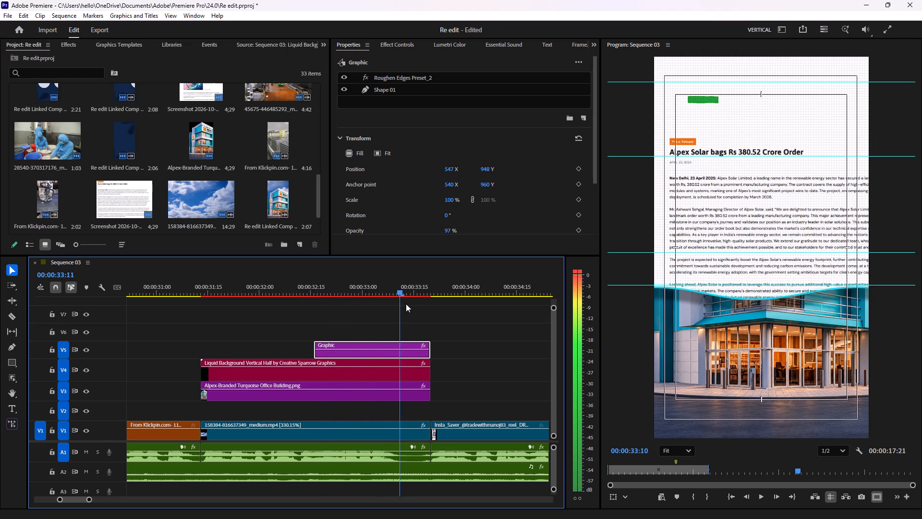
drag(406, 304, 383, 303)
click(380, 343)
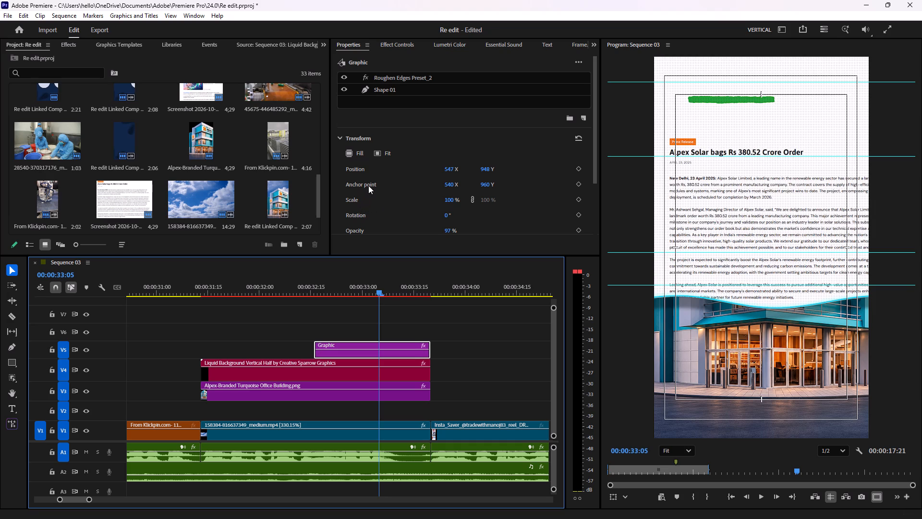
click(368, 169)
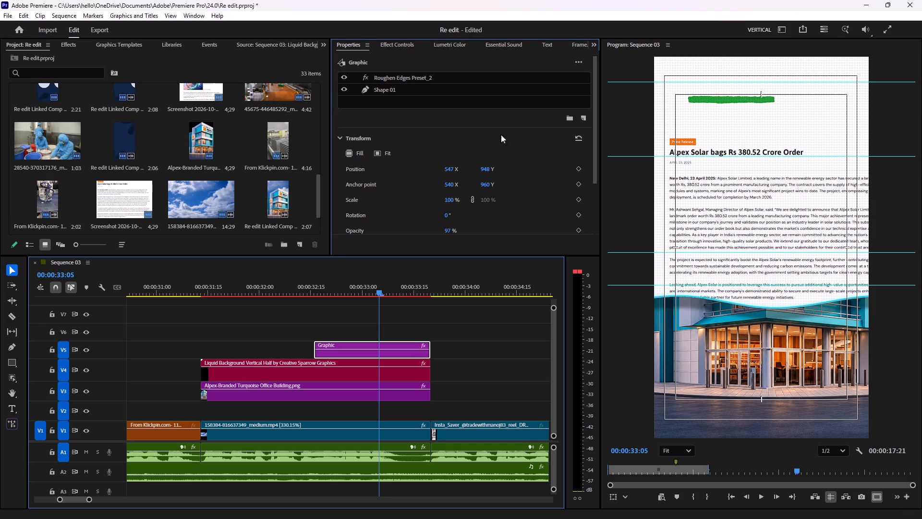
scroll(708, 103, up, 3)
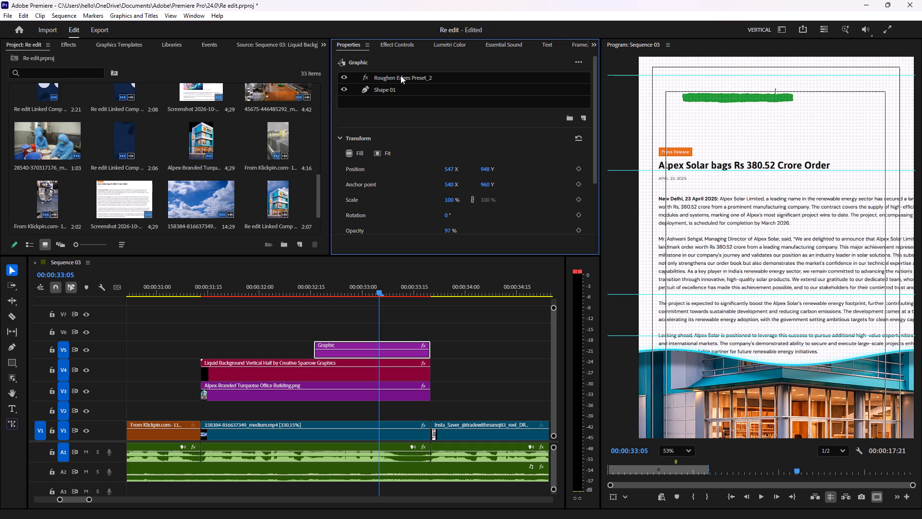
scroll(718, 100, up, 4)
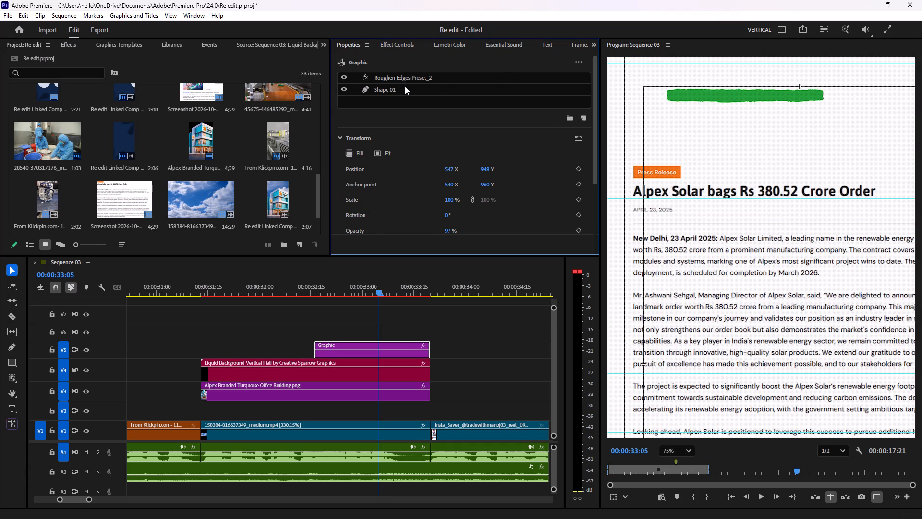
click(405, 86)
drag(732, 97, 732, 114)
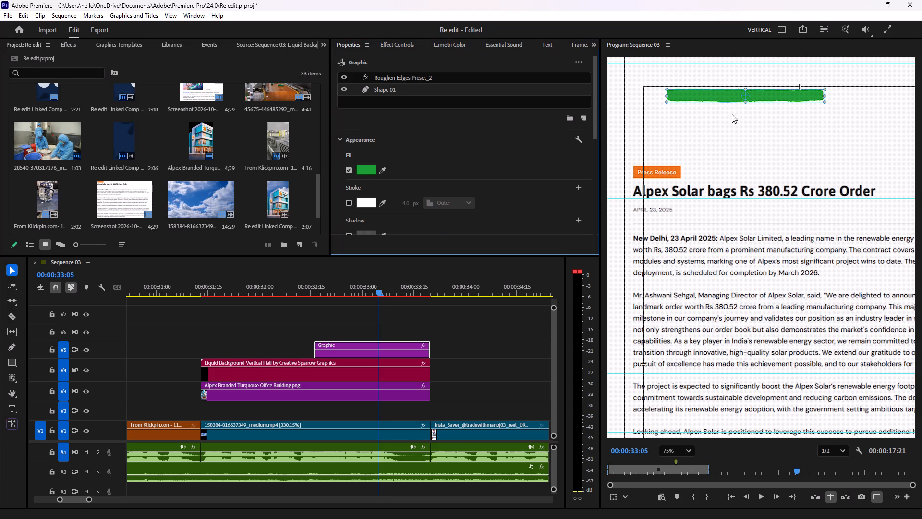
drag(732, 114, 727, 195)
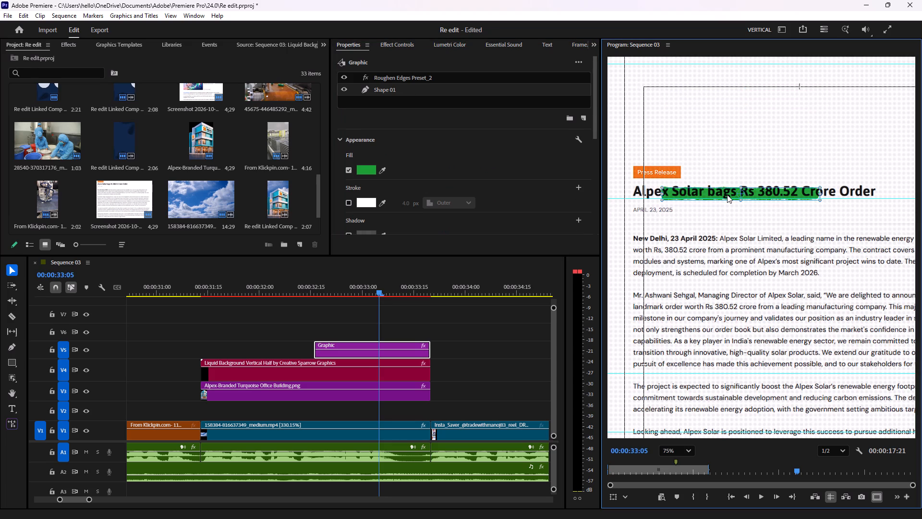
drag(727, 195, 736, 190)
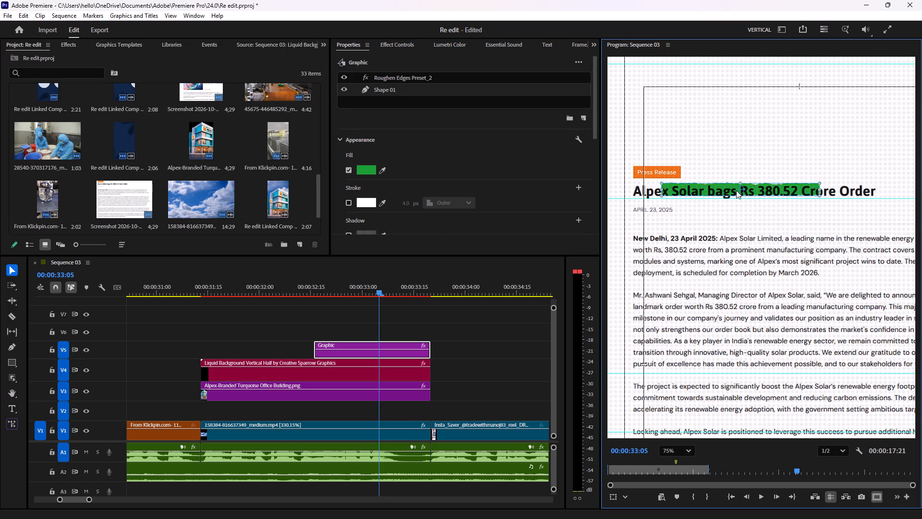
drag(736, 190, 732, 191)
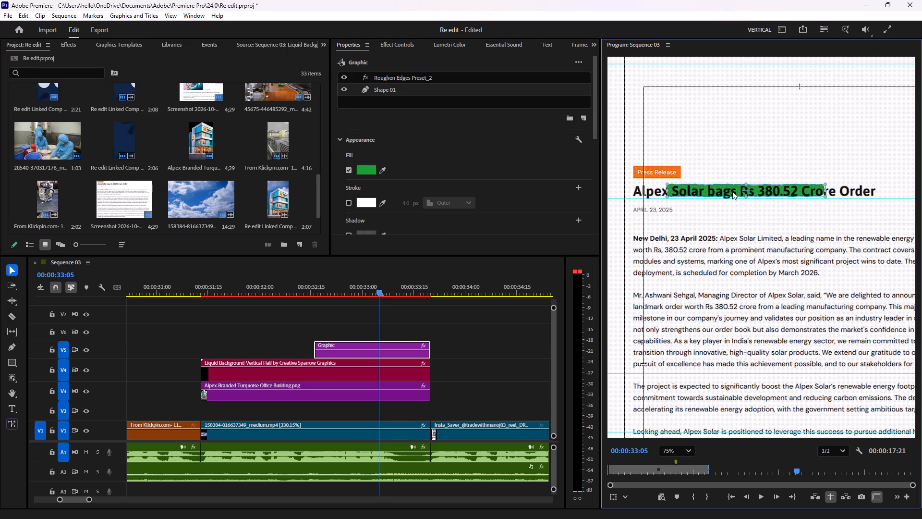
drag(732, 191, 746, 191)
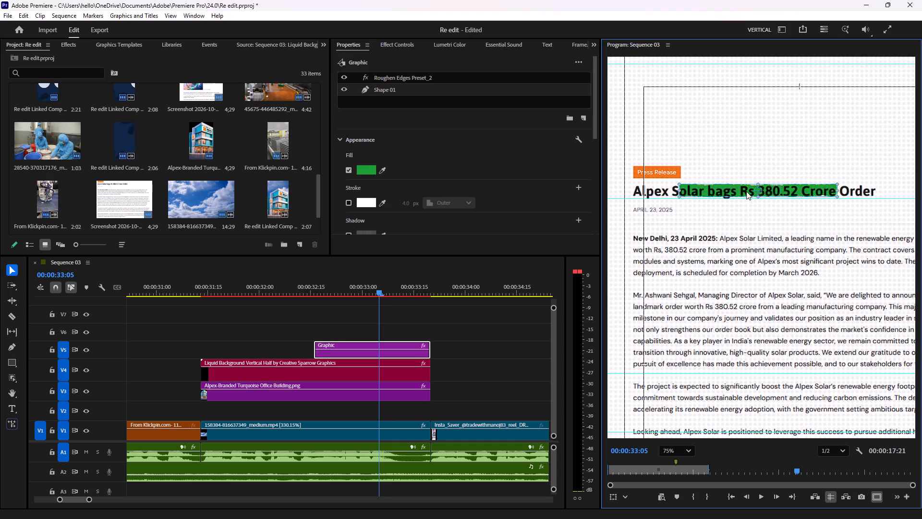
drag(746, 191, 778, 195)
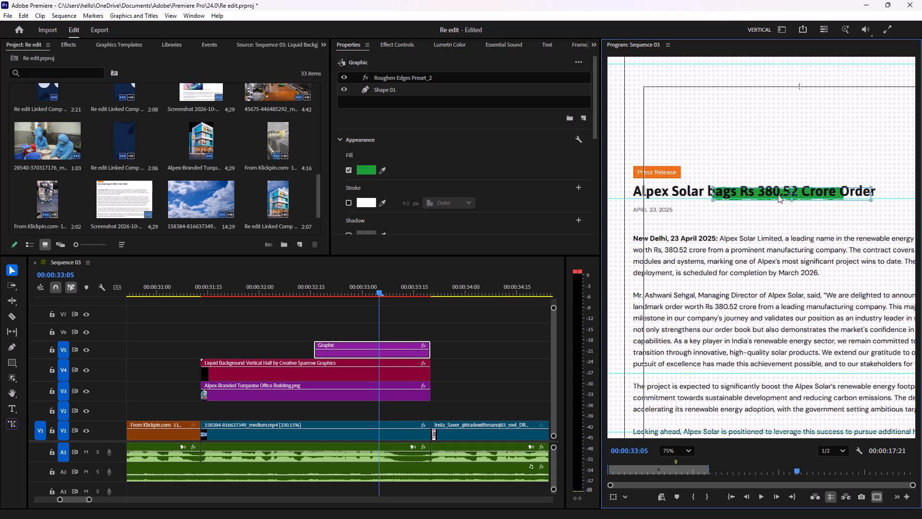
drag(778, 195, 751, 191)
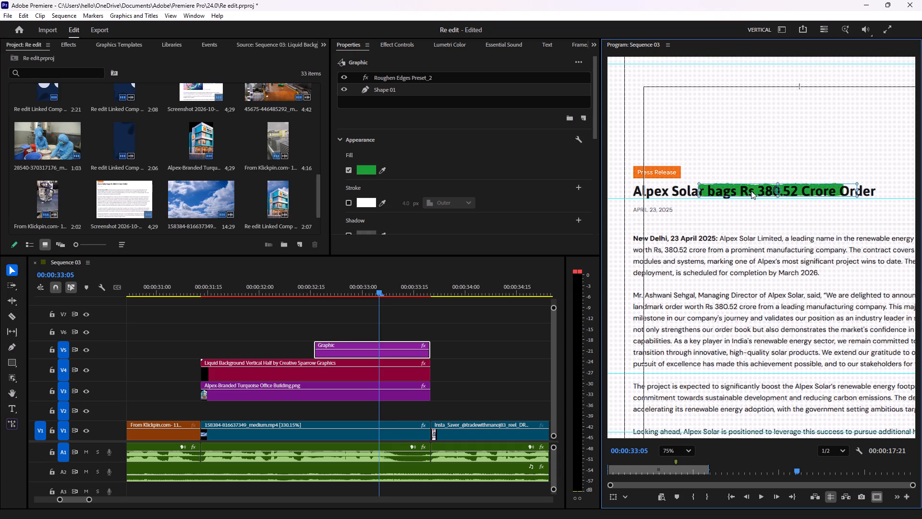
drag(751, 191, 734, 192)
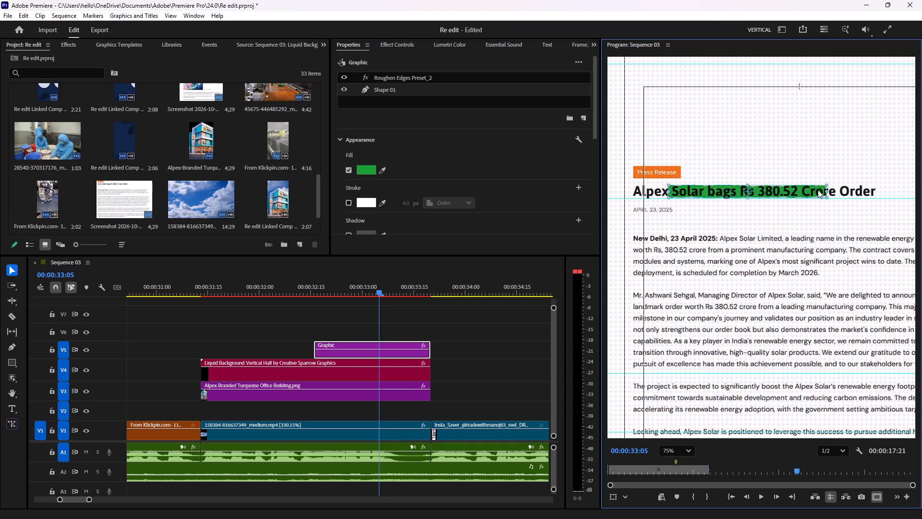
Stretch the green highlight shape on both sides to span the full headline from "Alpex" past "Order", and fine-tune its alignment.
drag(824, 192, 862, 192)
drag(862, 192, 882, 192)
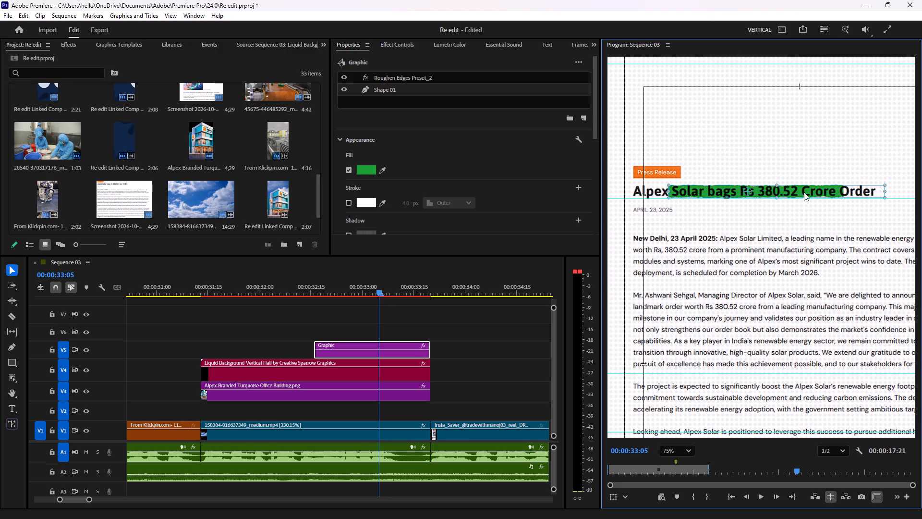
drag(666, 192, 646, 190)
drag(646, 190, 628, 190)
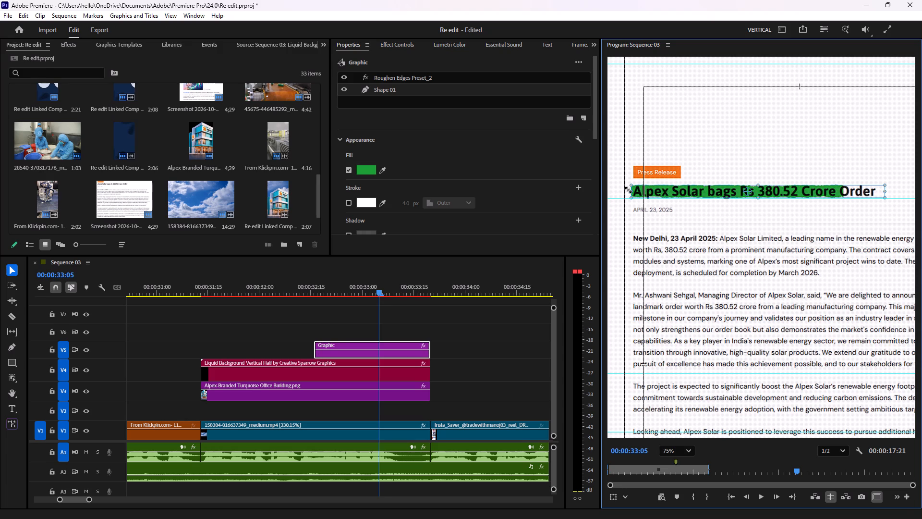
click(632, 192)
drag(635, 190, 617, 190)
drag(640, 192, 659, 192)
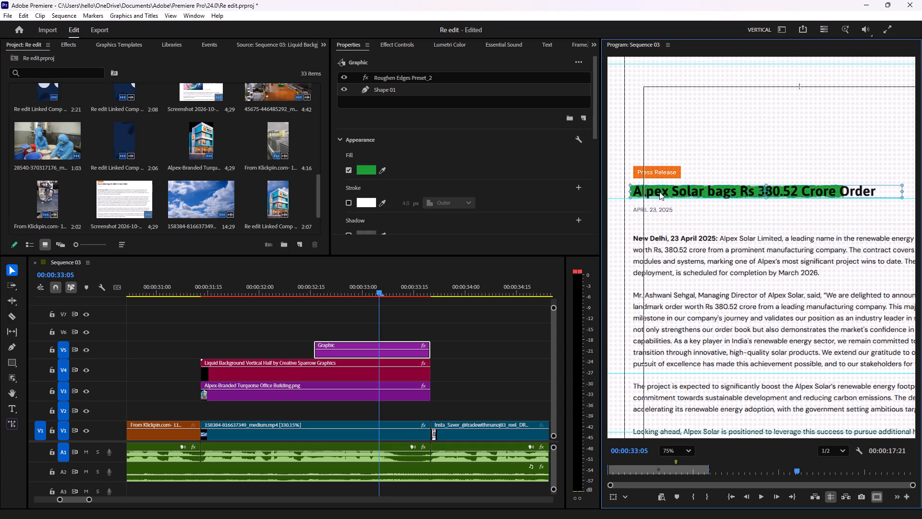
drag(659, 192, 658, 193)
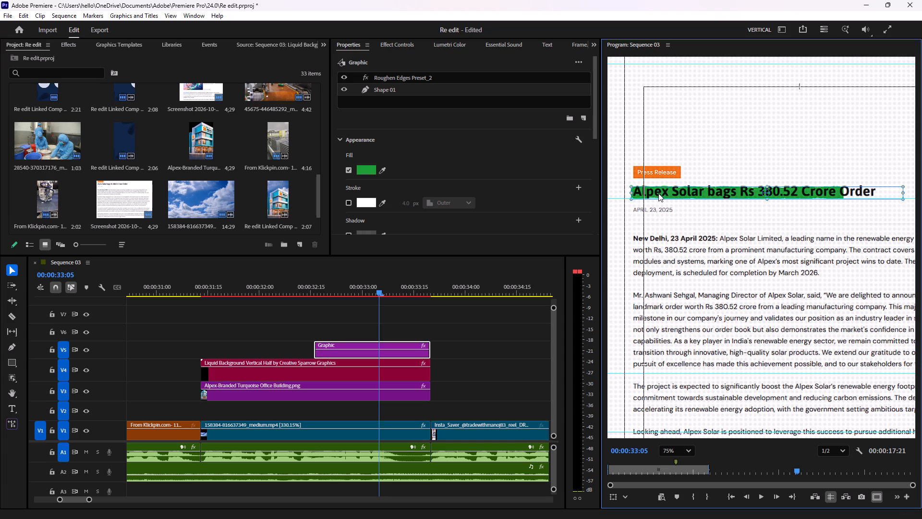
drag(658, 193, 656, 193)
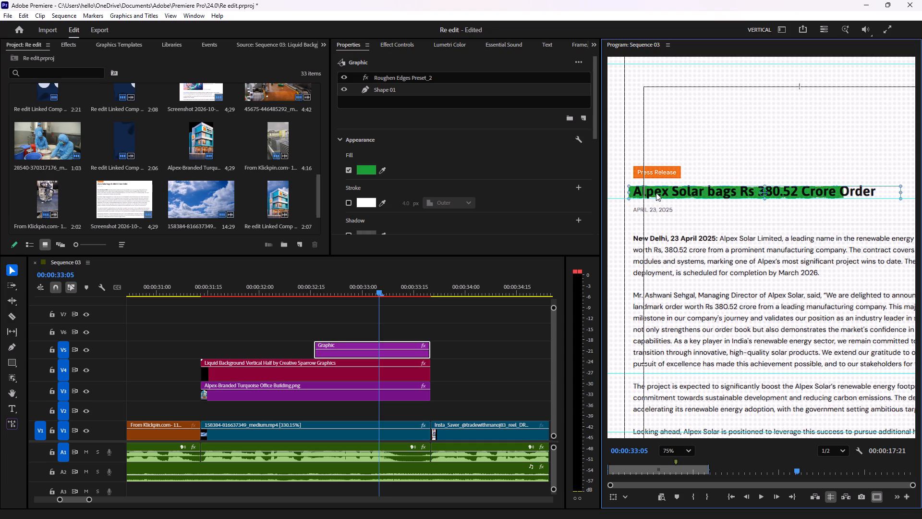
drag(656, 193, 656, 191)
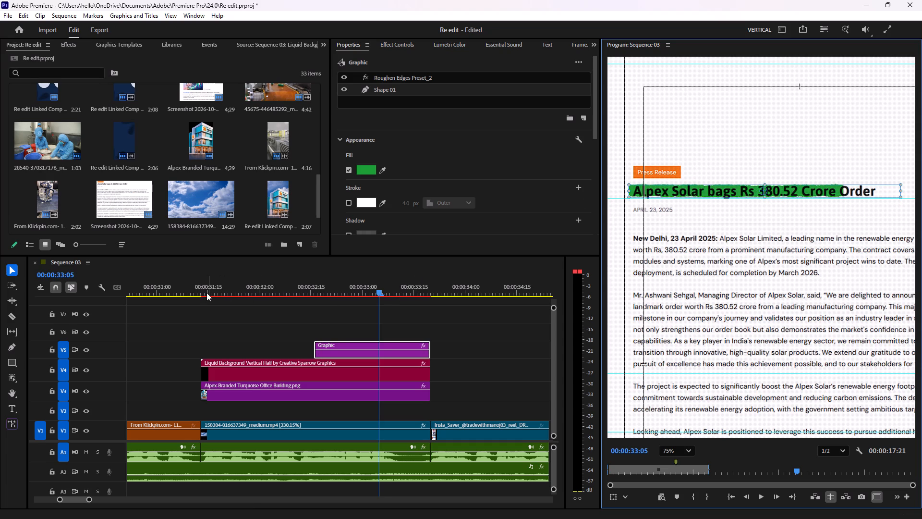
Fit the whole frame in the preview and review the highlight animation over the headline from 00:00:31:14 onward.
click(206, 293)
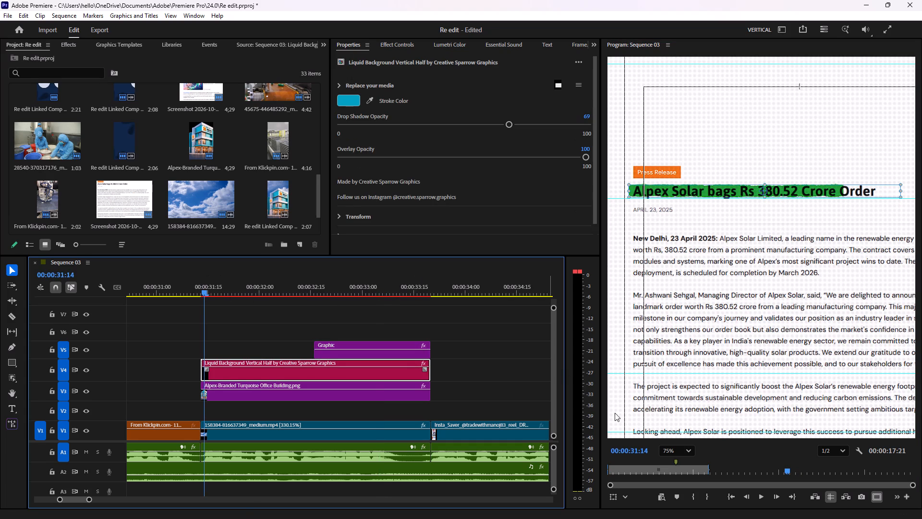
click(681, 447)
click(677, 313)
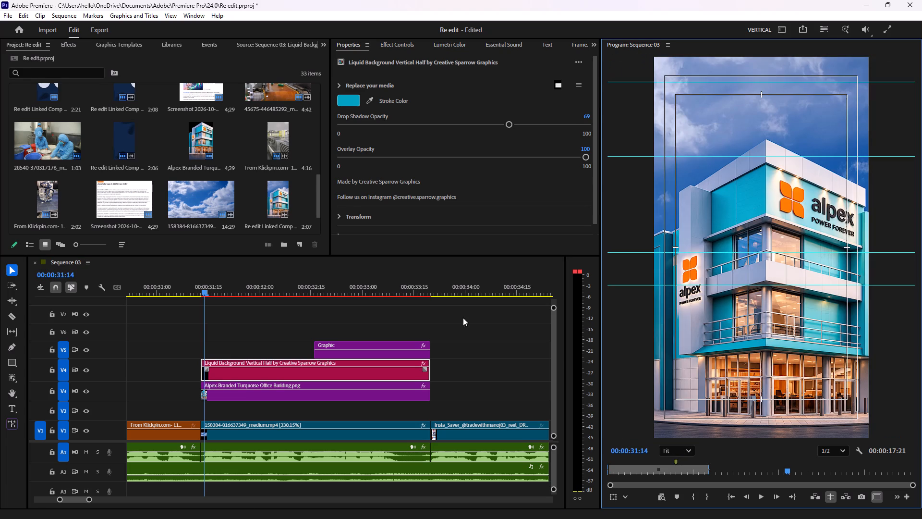
drag(204, 291, 239, 293)
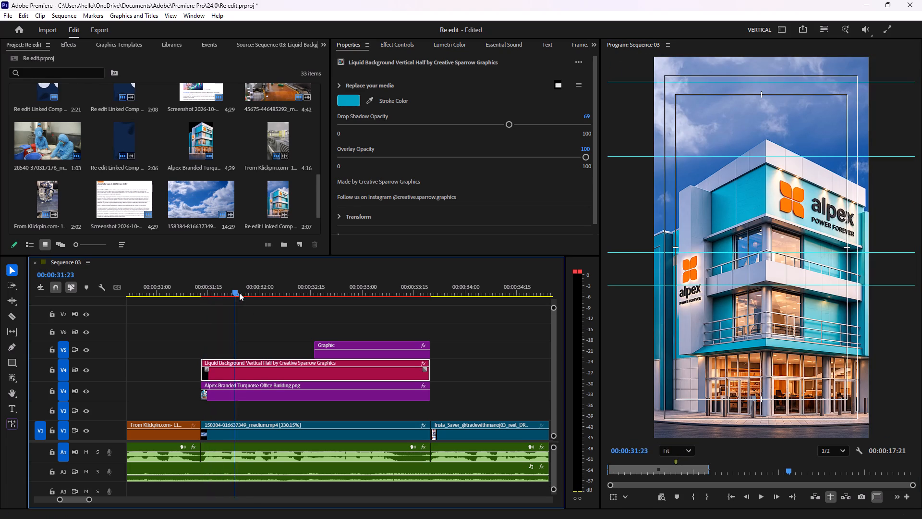
drag(239, 293, 335, 298)
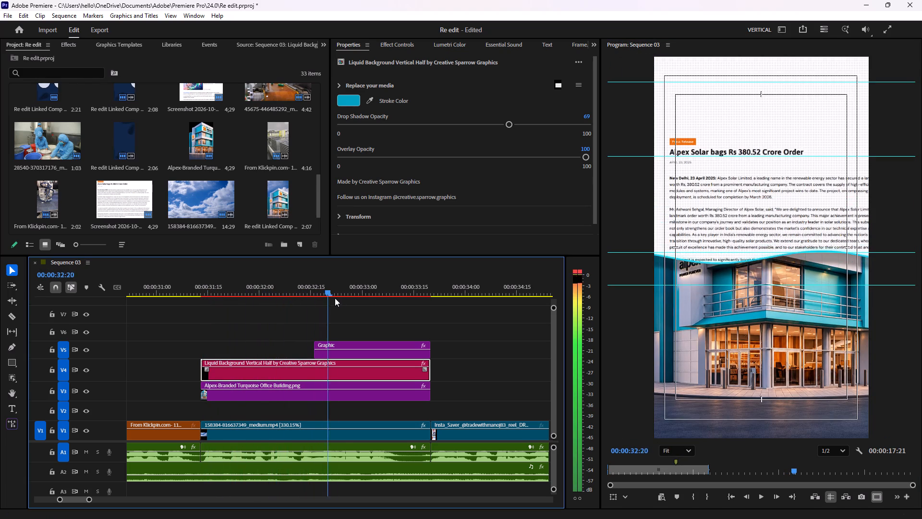
drag(335, 298, 401, 301)
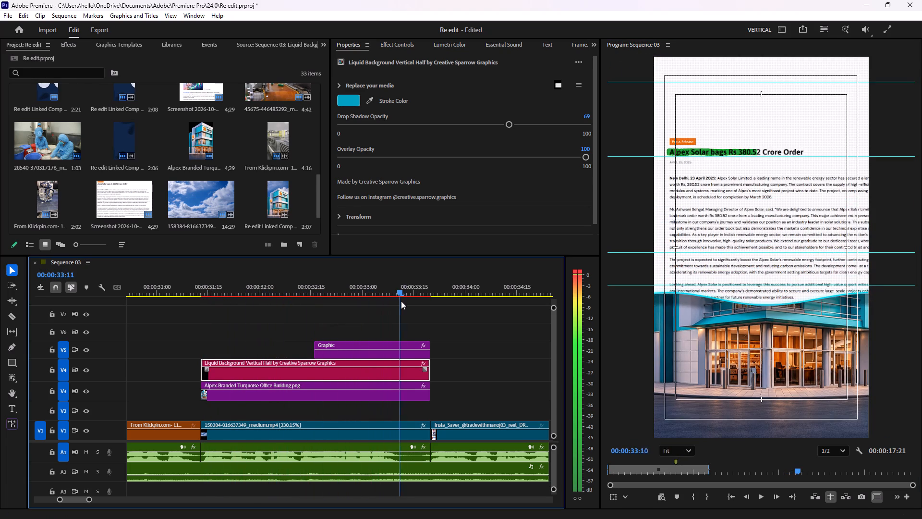
drag(401, 301, 267, 302)
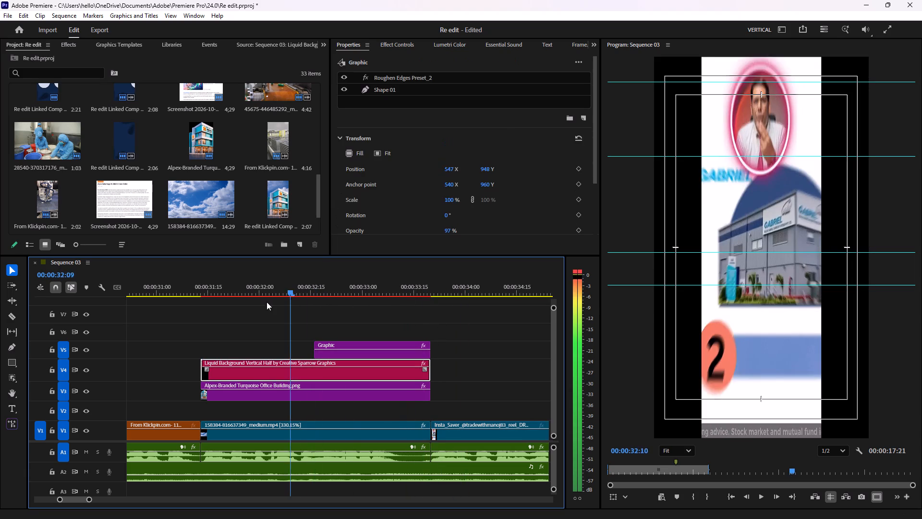
drag(267, 302, 295, 302)
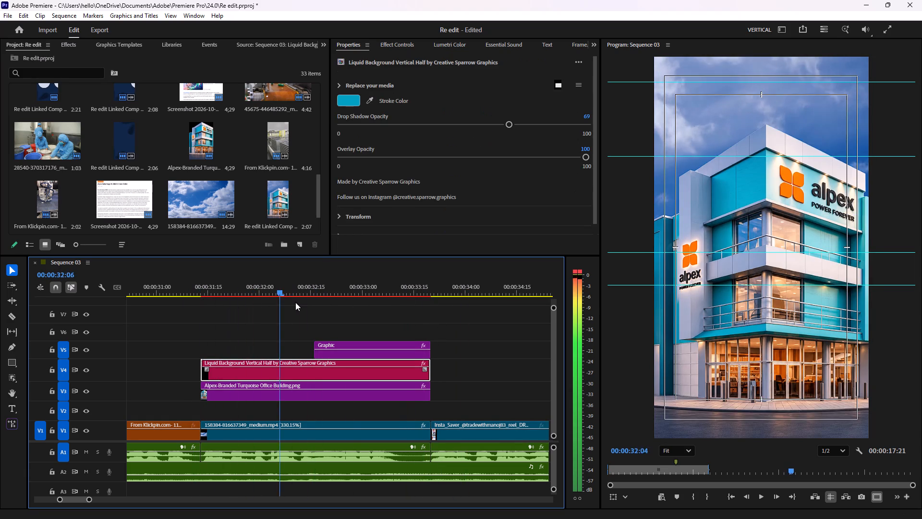
drag(295, 302, 336, 306)
Move the Graphic, Liquid Background Vertical Half and Alpex office building clips down one track, to V4, V3 and V2.
drag(365, 323, 365, 400)
drag(486, 337, 352, 402)
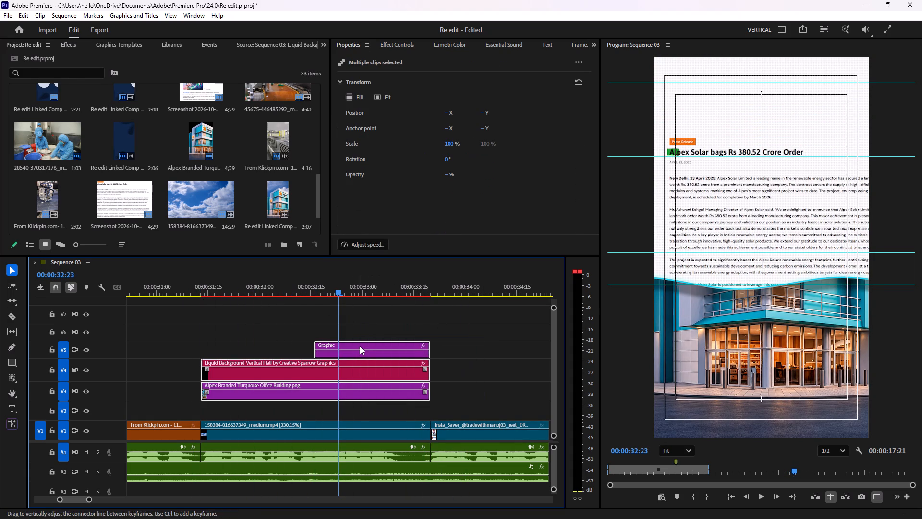
drag(360, 346, 360, 375)
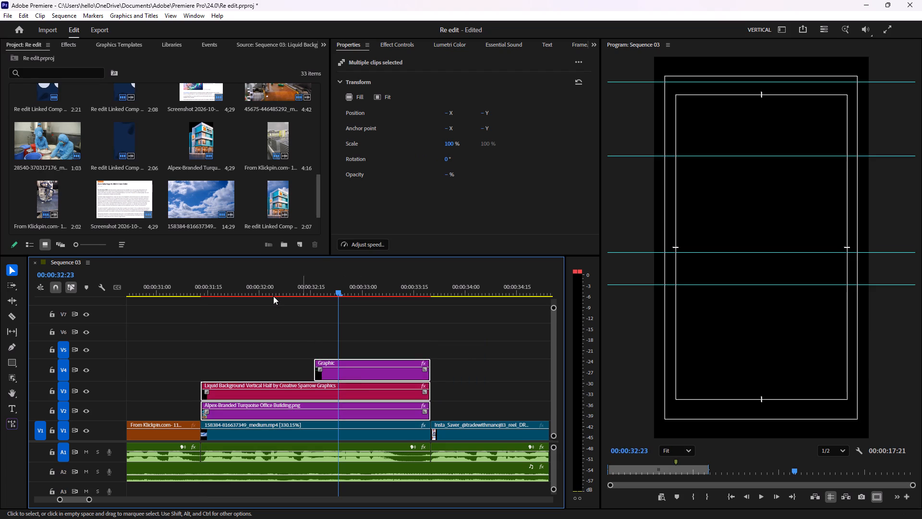
Mark the Alpex press-release scene's range with an In point at 00:00:31:13 and an Out point at 00:00:33:20.
click(202, 292)
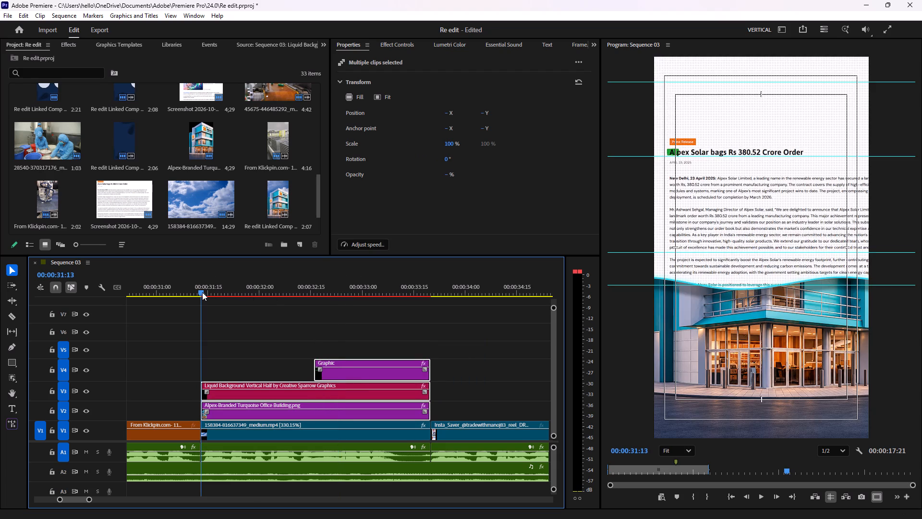
key(i)
drag(202, 292, 395, 295)
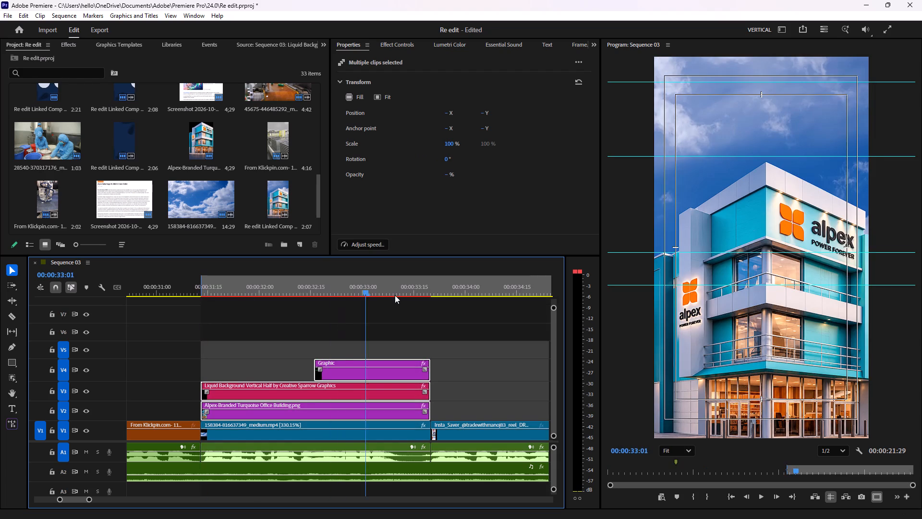
drag(395, 295, 431, 289)
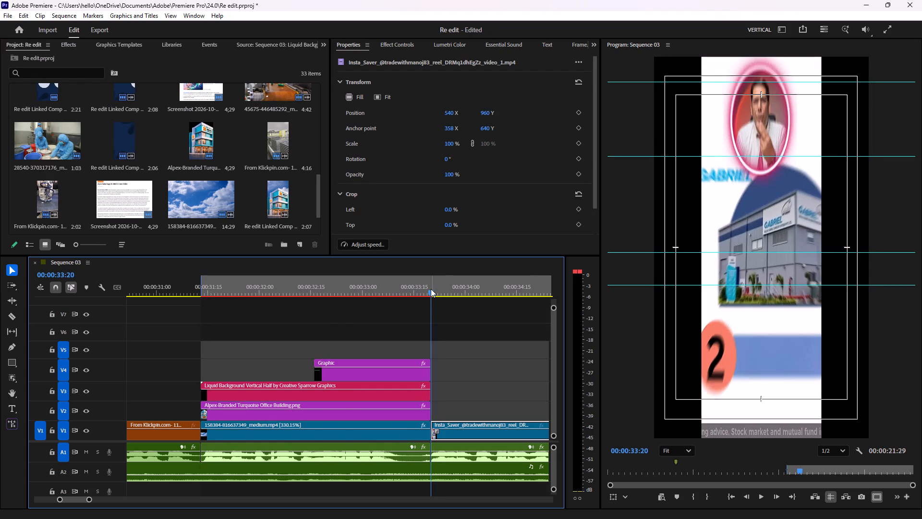
key(o)
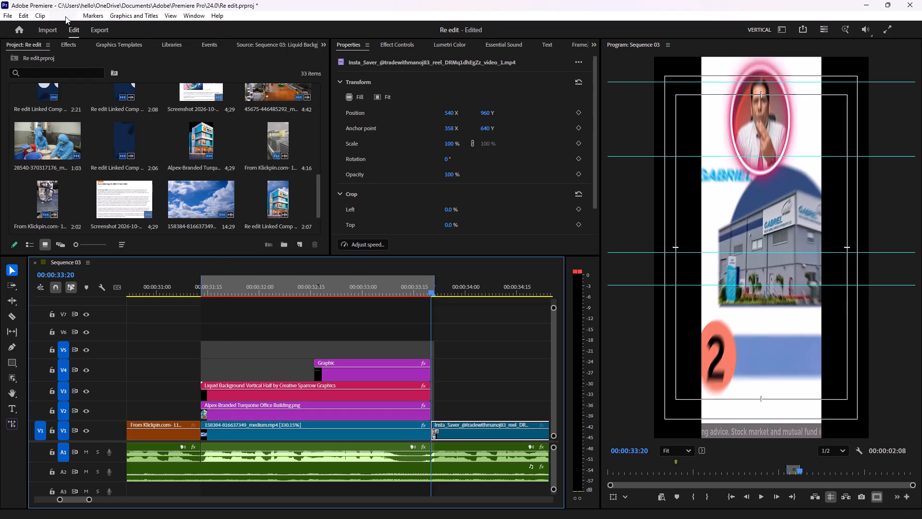
Render the marked Alpex scene from In to Out.
click(64, 16)
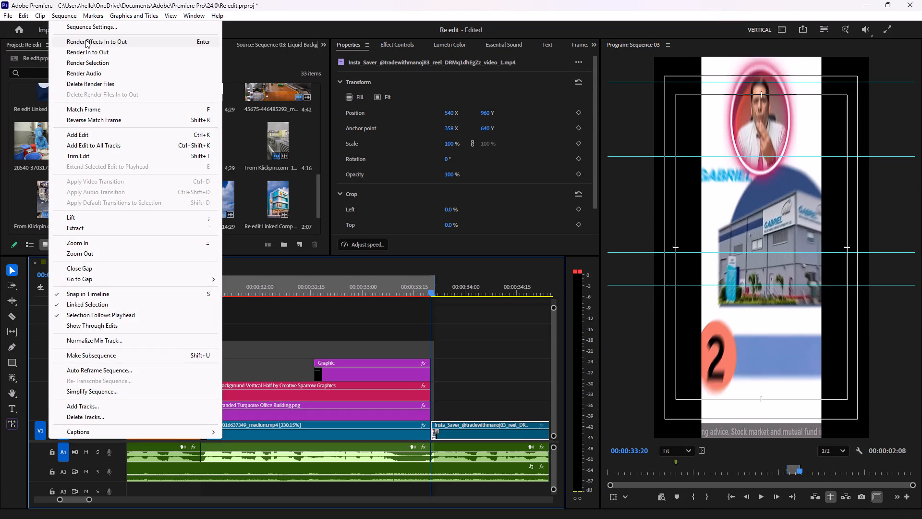
click(85, 49)
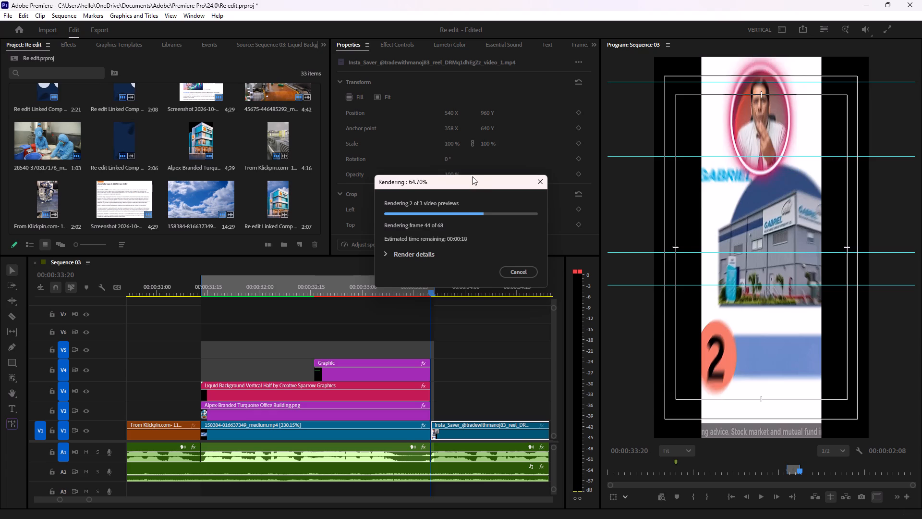
drag(479, 184, 317, 193)
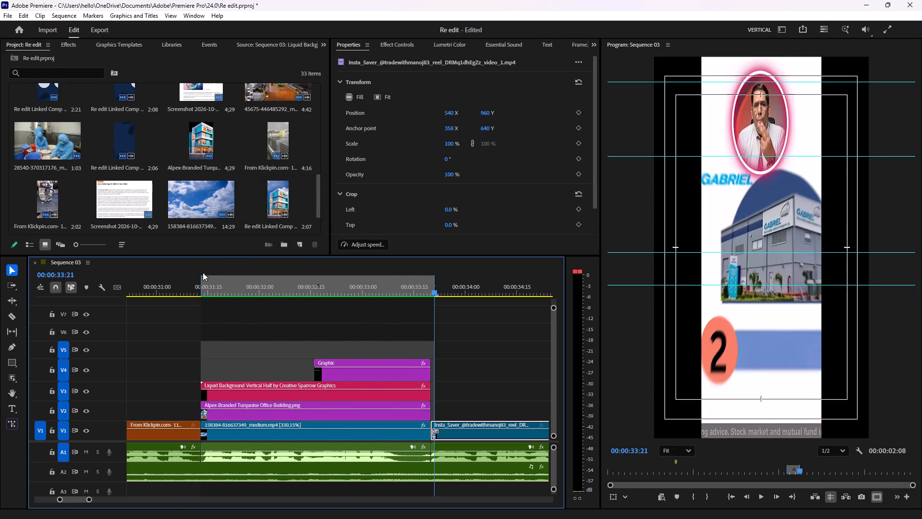
Play back the rendered Alpex scene several times from just before 00:00:31:13, checking the transition and the timing of the headline highlight.
click(181, 284)
key(space)
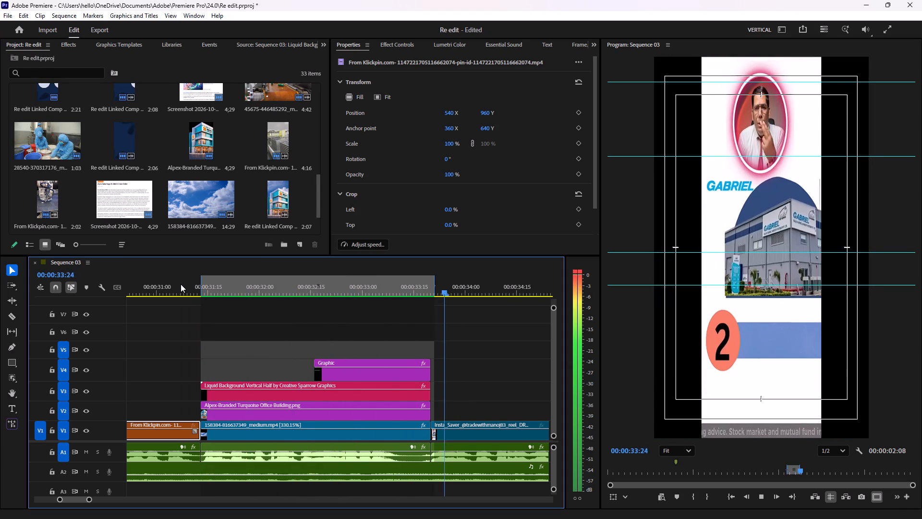
click(172, 288)
drag(172, 289, 102, 290)
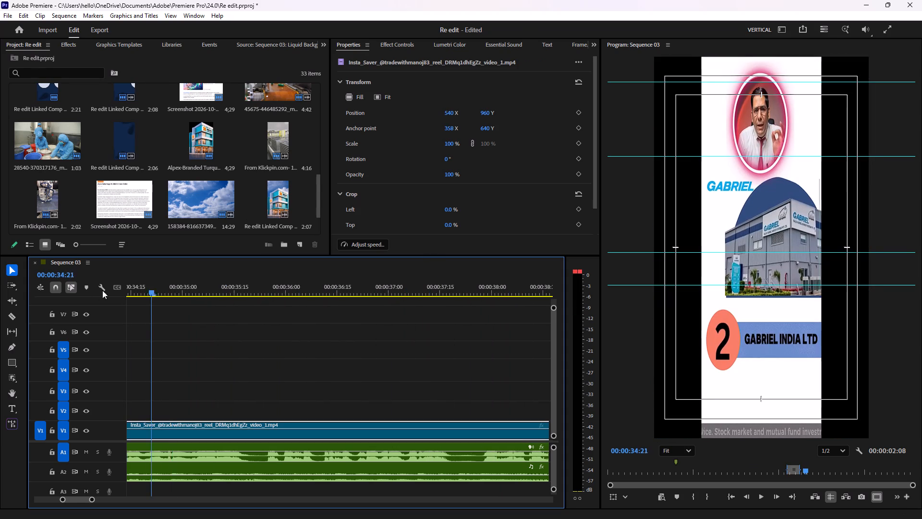
drag(102, 290, 129, 293)
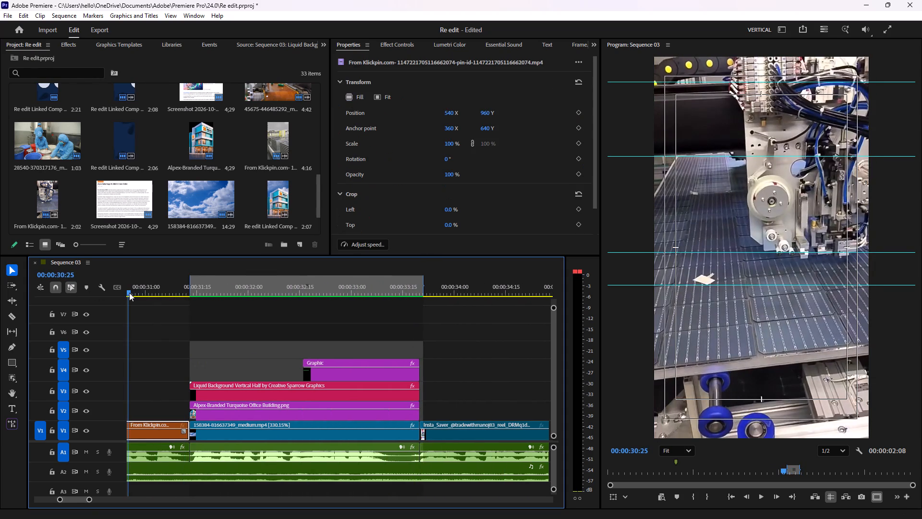
key(space)
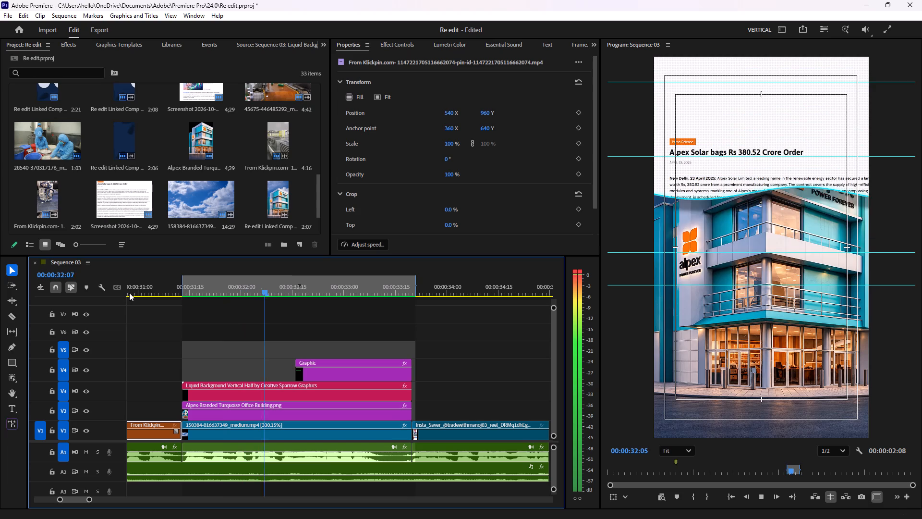
key(space)
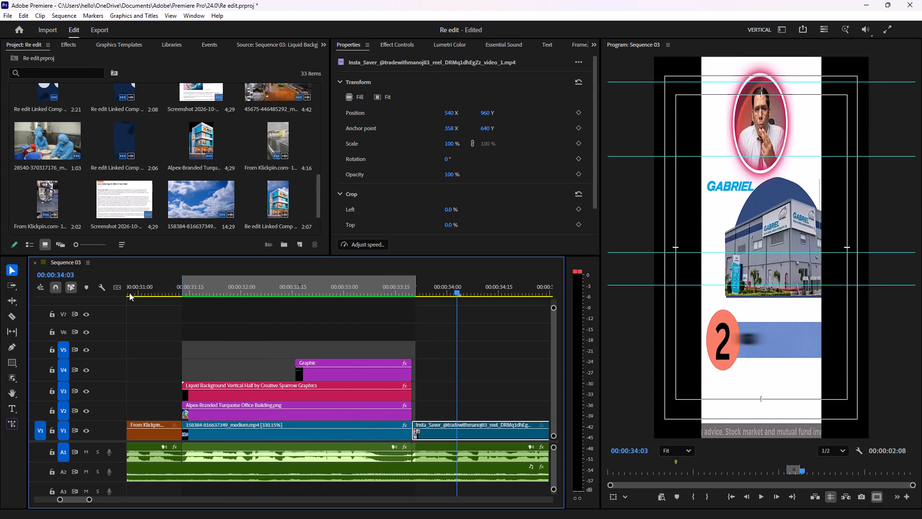
click(166, 286)
key(space)
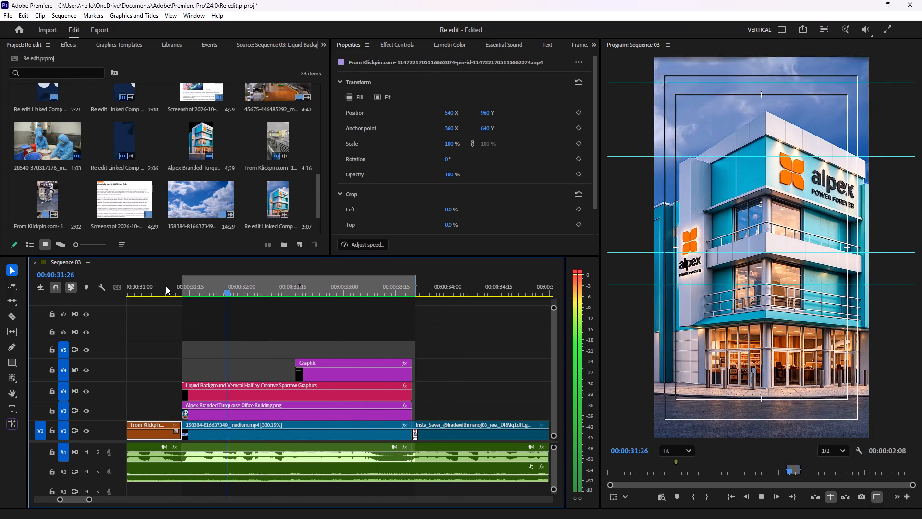
key(space)
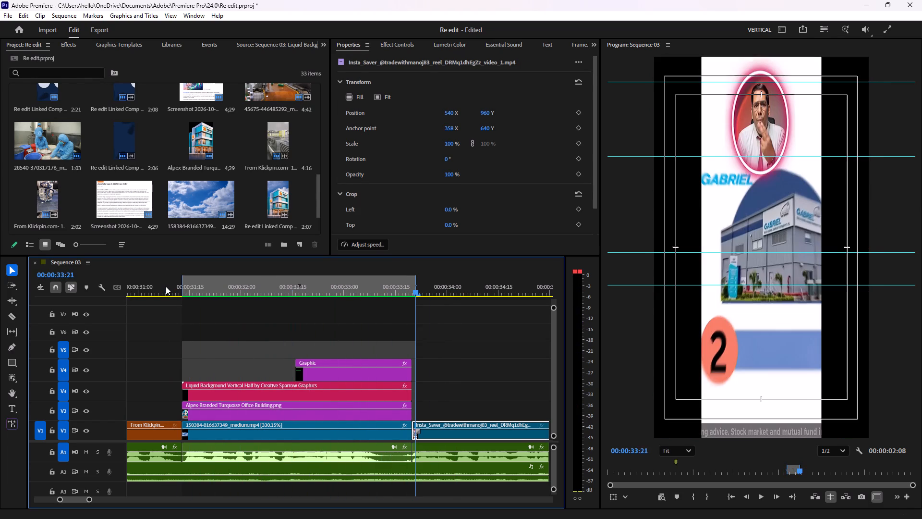
click(170, 284)
key(space)
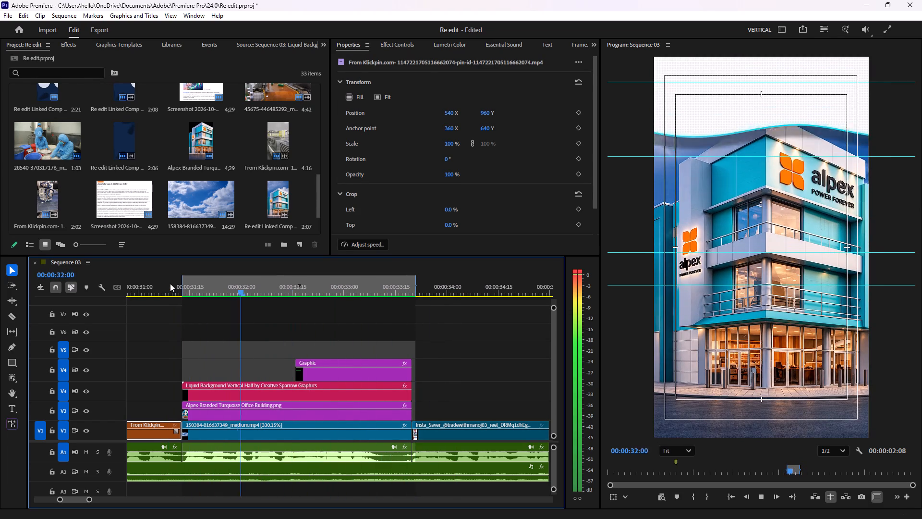
key(space)
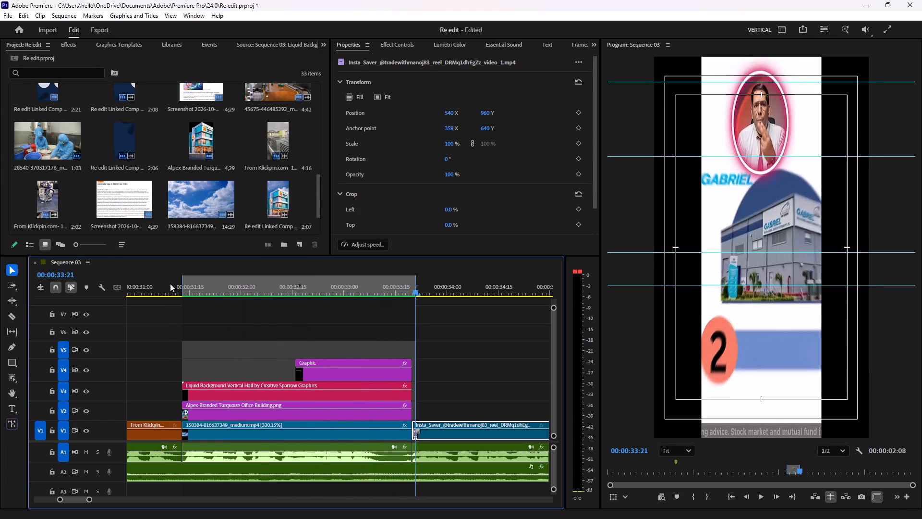
click(170, 284)
key(space)
key(space)
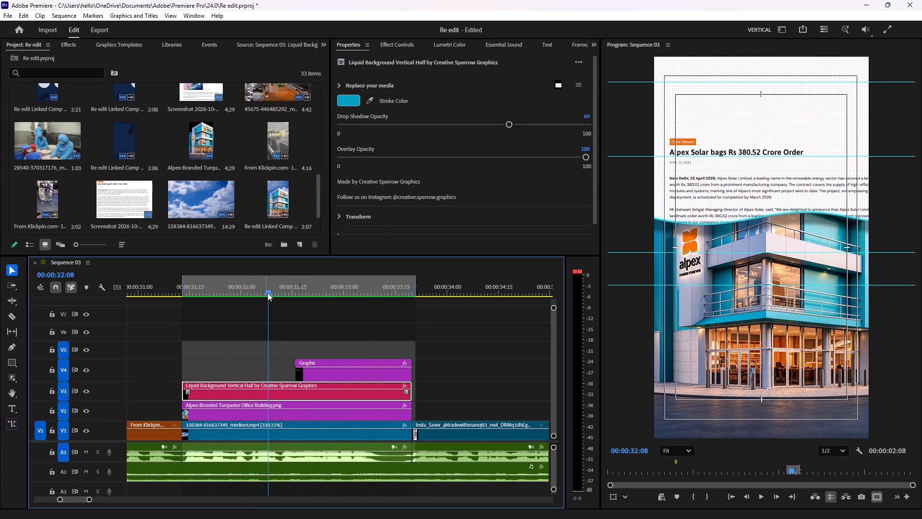
Move the Graphic highlight clip on V4 earlier to start at about 00:00:32:08, and extend its end to align with the clips below.
drag(267, 293, 310, 296)
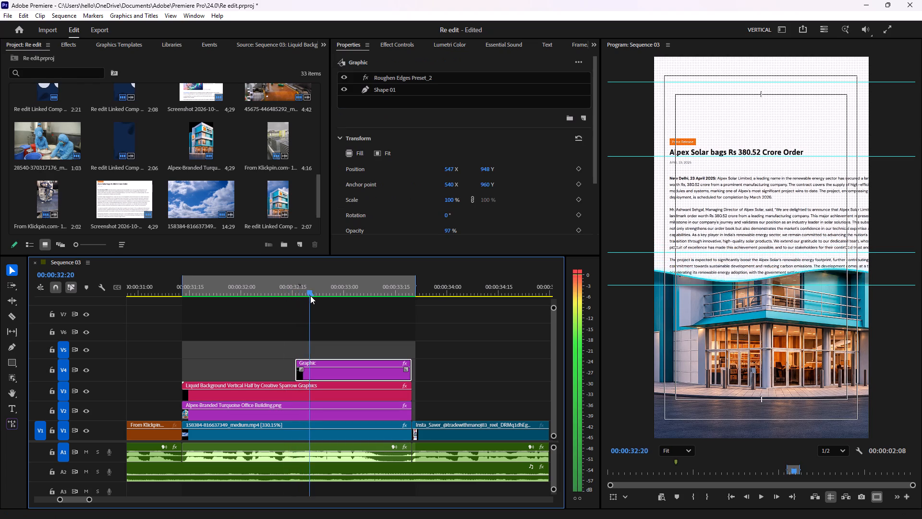
drag(310, 296, 324, 297)
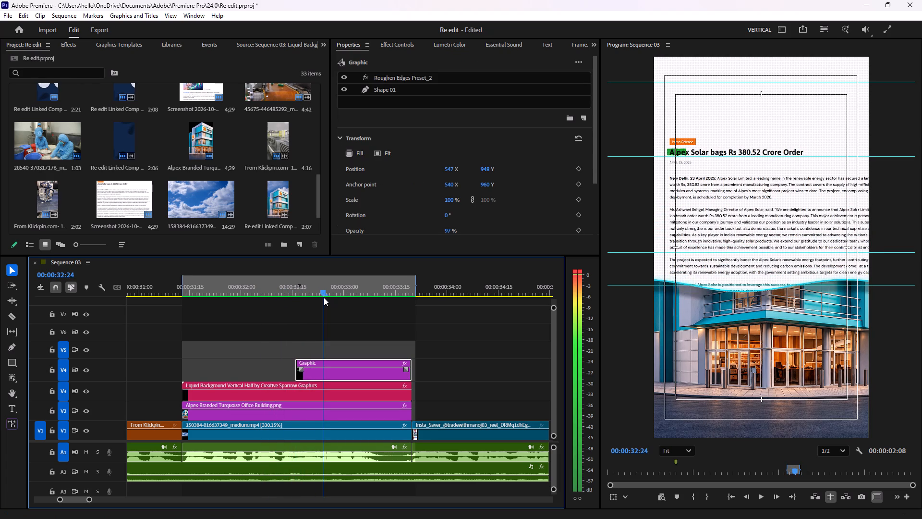
drag(324, 297, 302, 298)
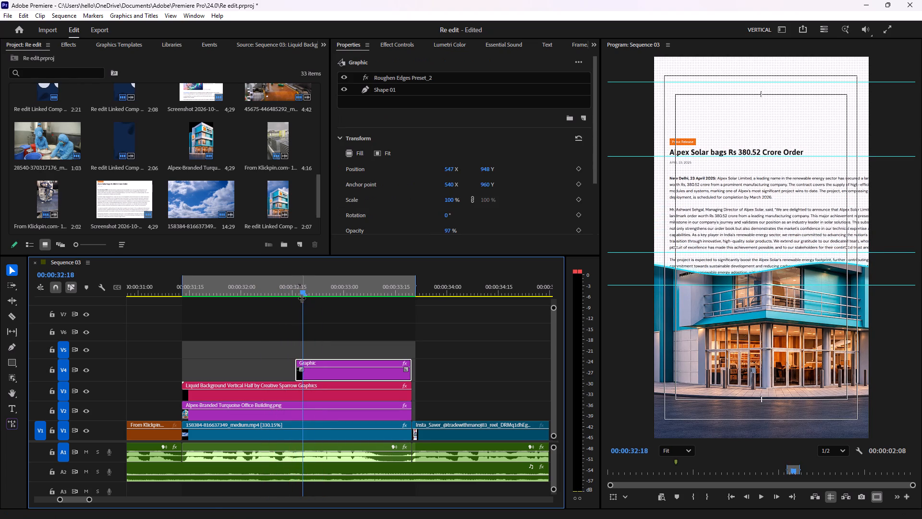
click(312, 363)
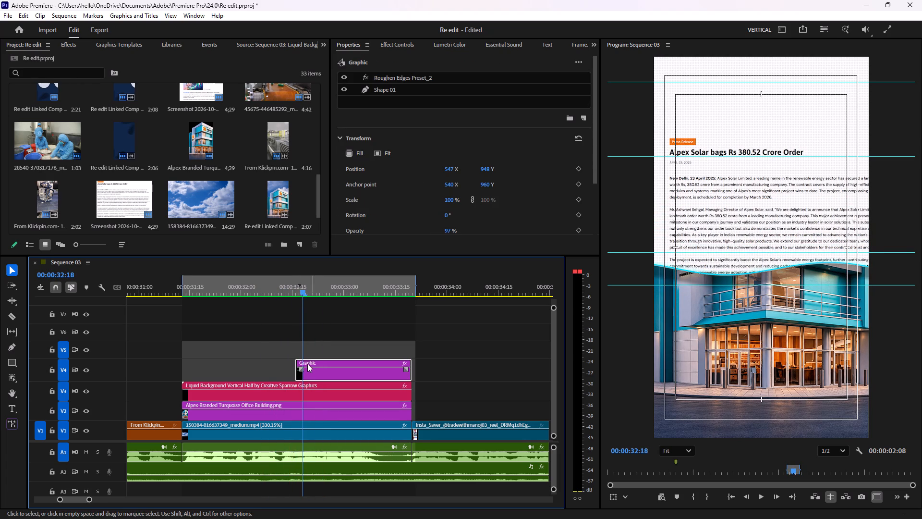
click(314, 364)
drag(319, 364, 300, 364)
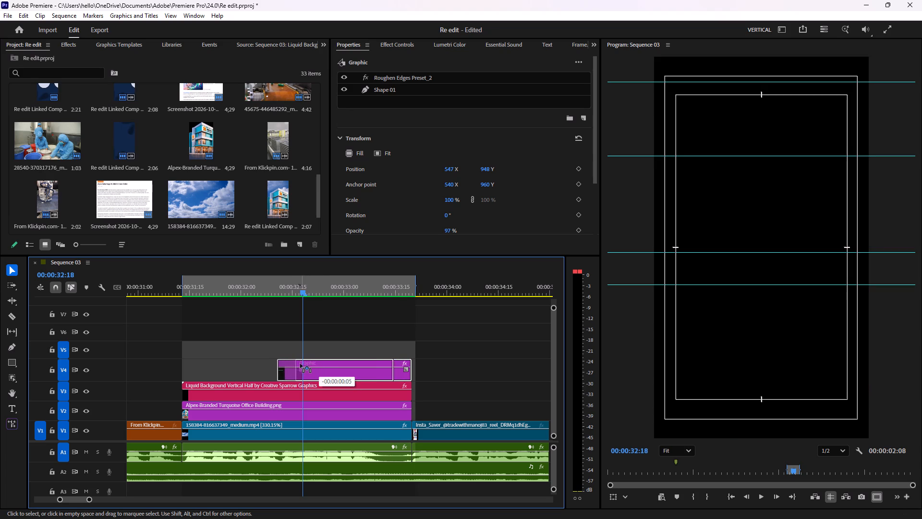
drag(300, 364, 291, 364)
drag(382, 361, 385, 361)
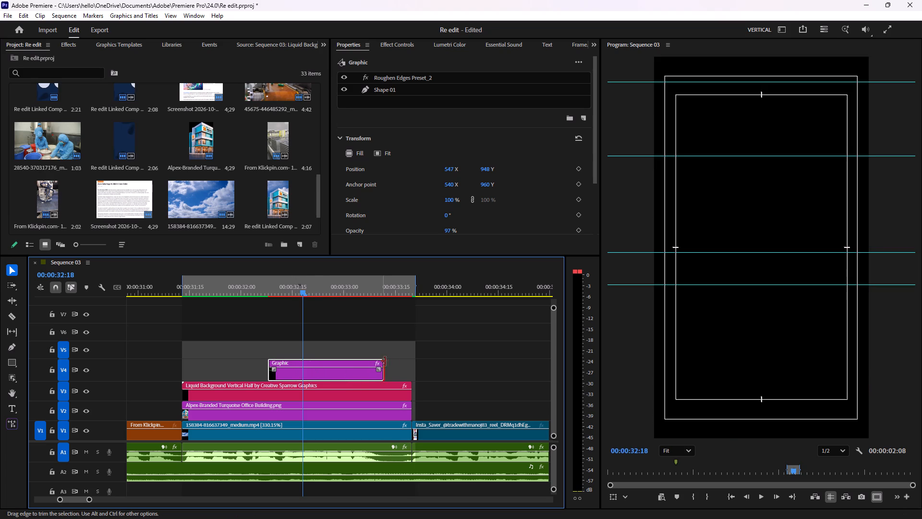
drag(385, 361, 410, 361)
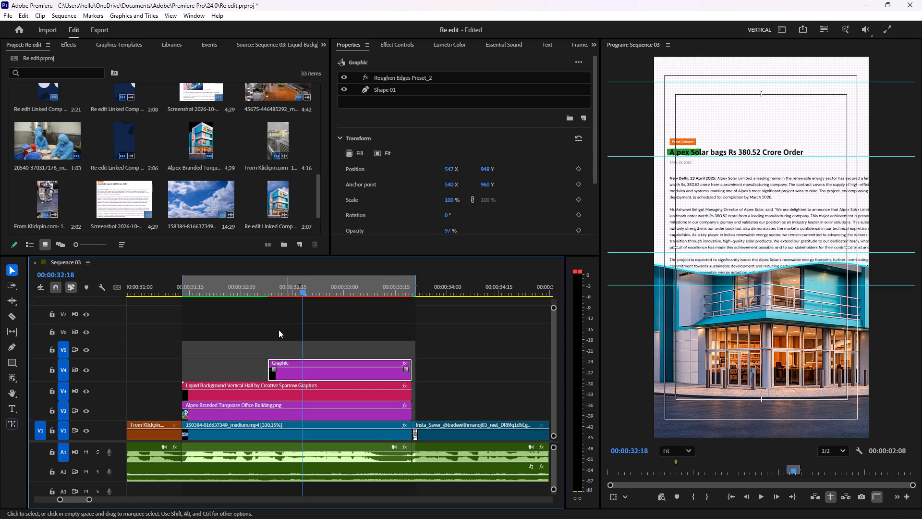
Play back the Alpex scene from about 00:00:31:10 to review the new timing of the green headline highlight.
drag(305, 292, 334, 297)
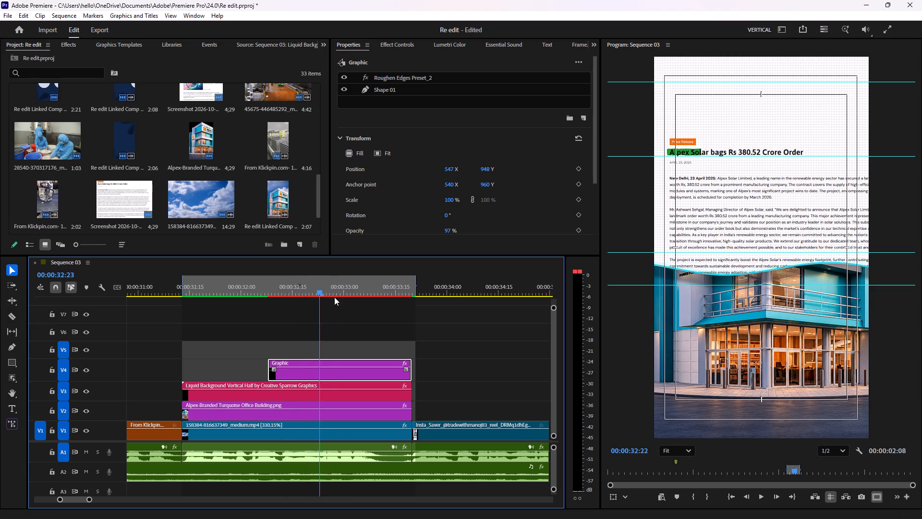
drag(334, 297, 234, 298)
key(space)
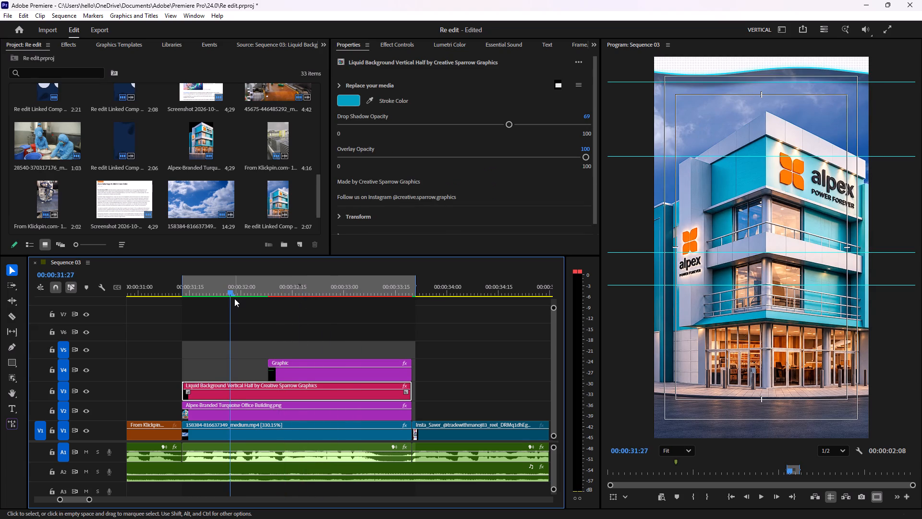
key(space)
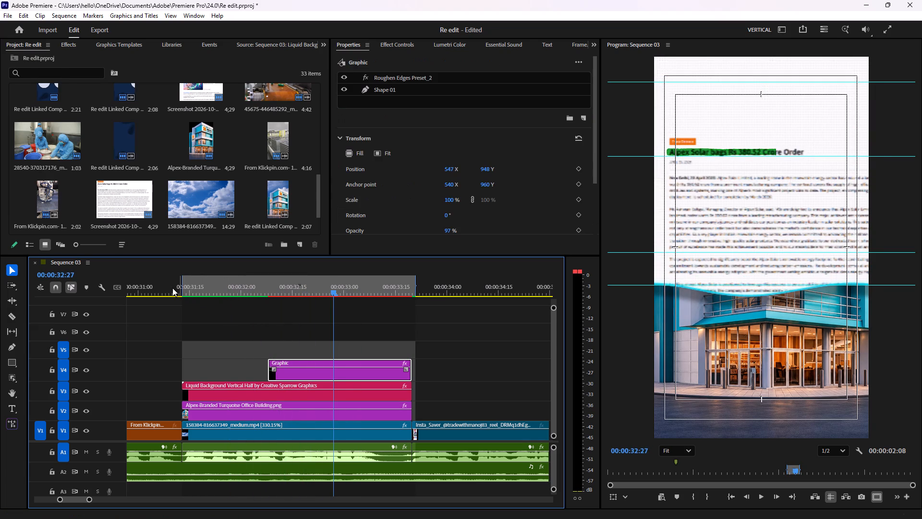
click(172, 287)
key(space)
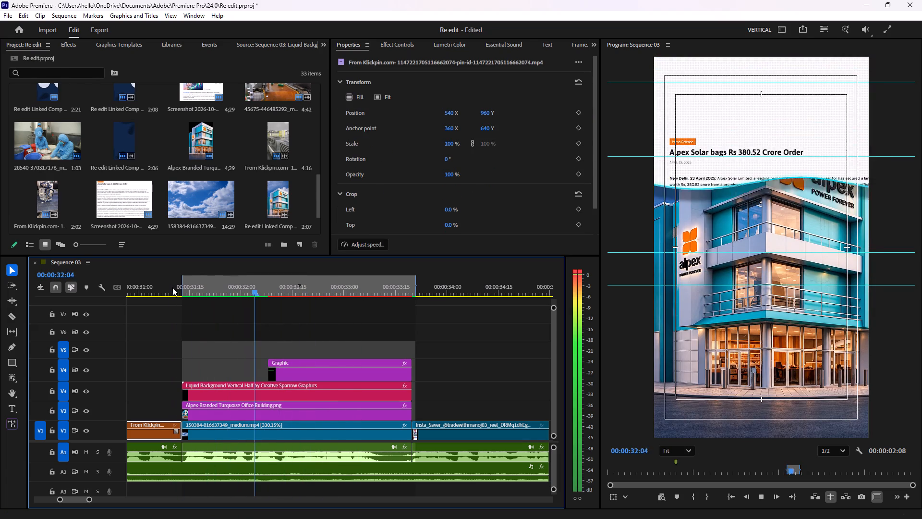
click(172, 287)
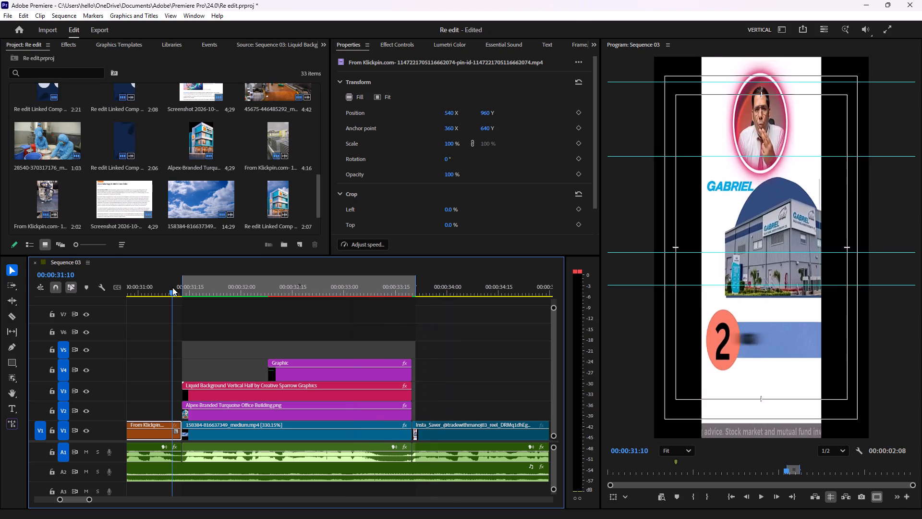
key(space)
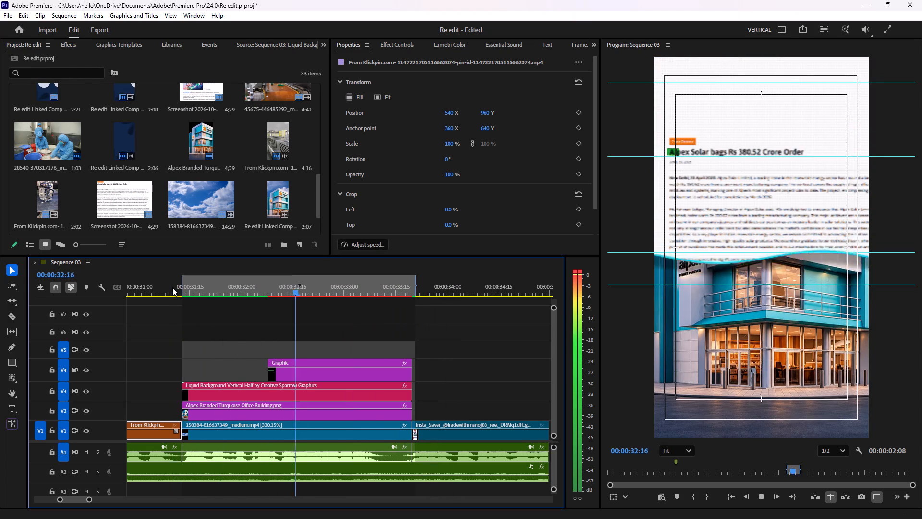
key(space)
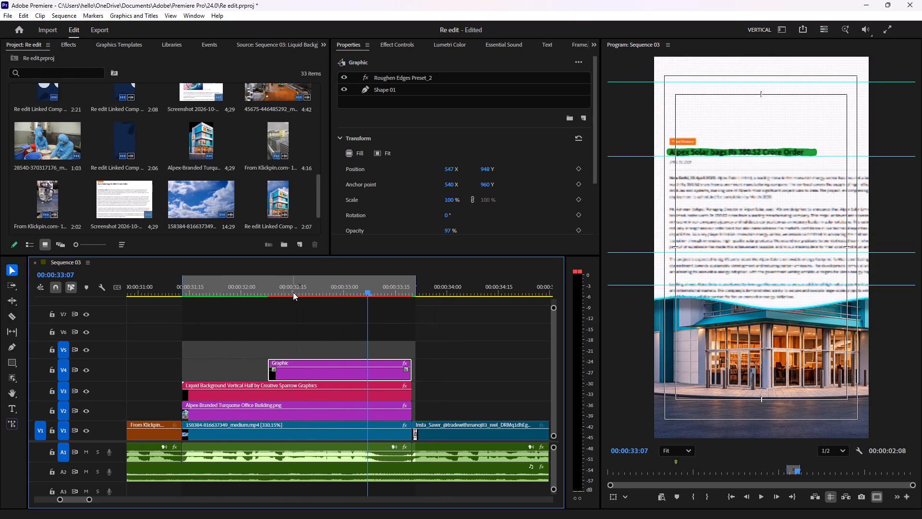
Render the marked Alpex scene from In to Out again with the retimed highlight.
click(59, 12)
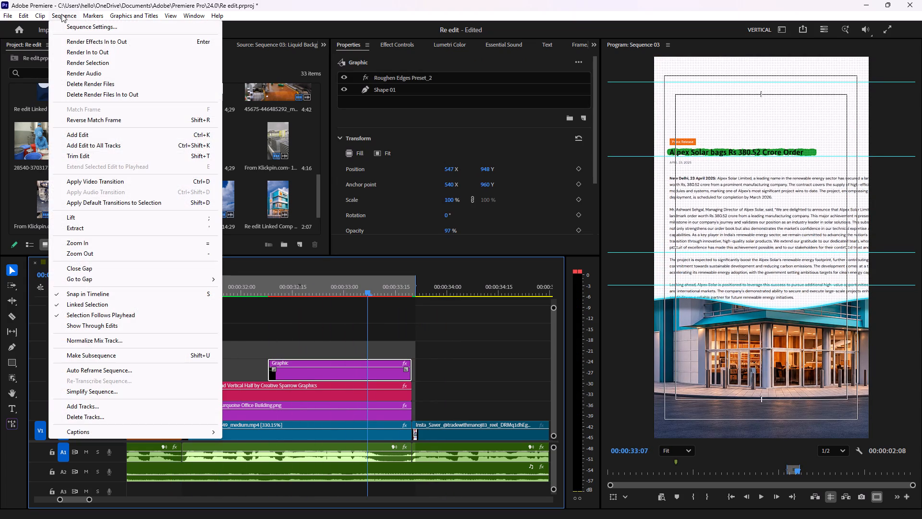
click(82, 51)
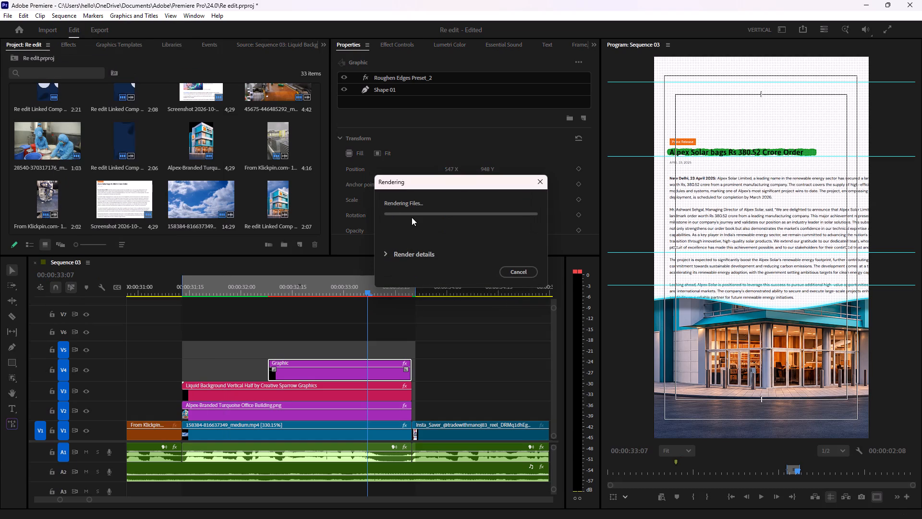
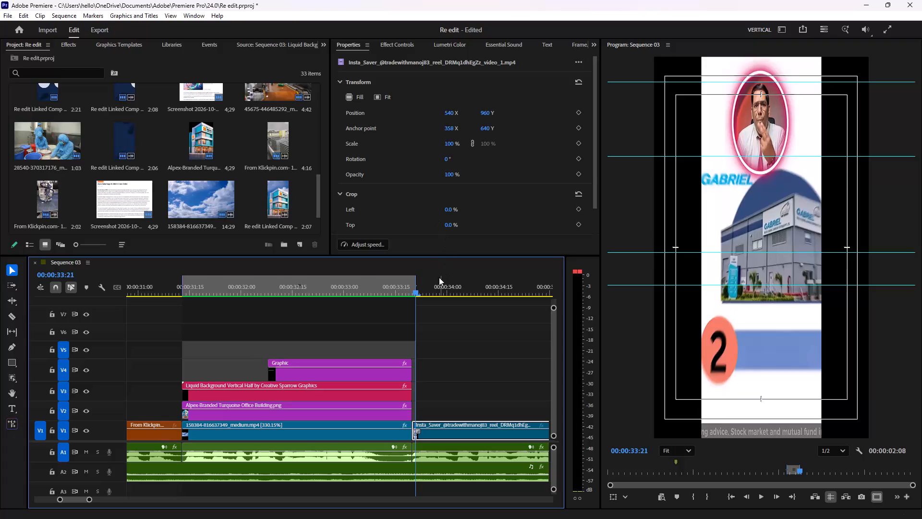
Scrub back and forth through the rendered Alpex scene to examine how the green highlight sweeps across the headline.
drag(413, 293, 340, 289)
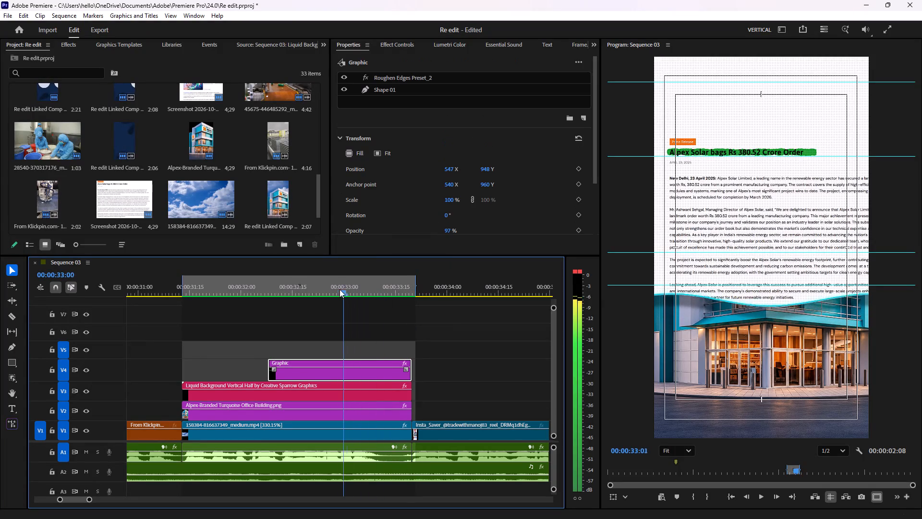
drag(340, 289, 327, 282)
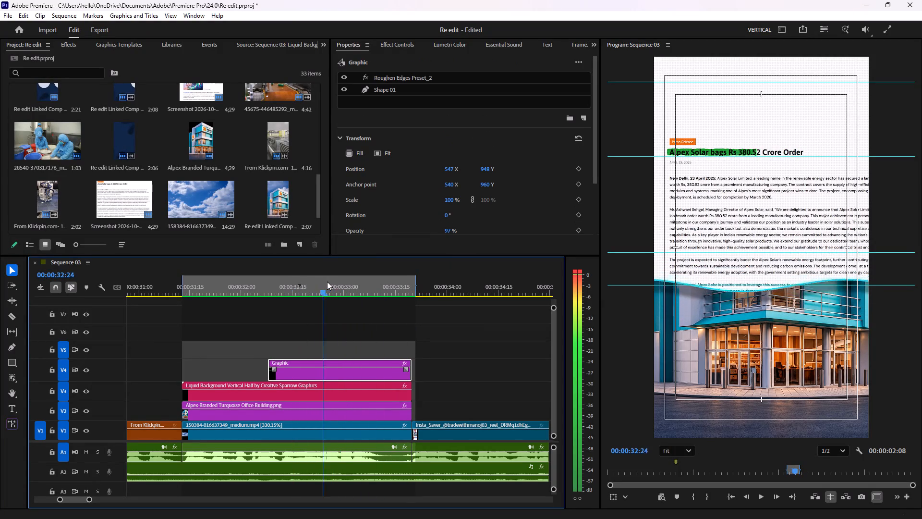
drag(327, 282, 368, 280)
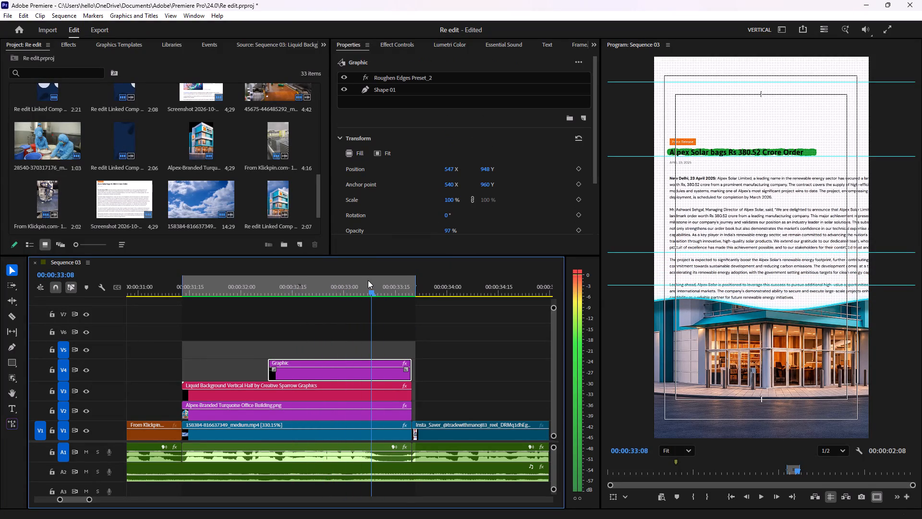
drag(368, 280, 390, 284)
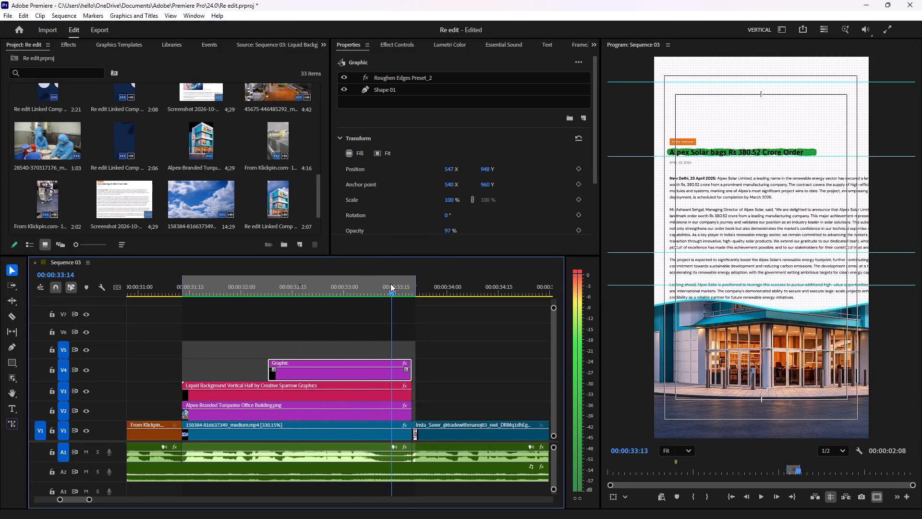
drag(390, 284, 158, 267)
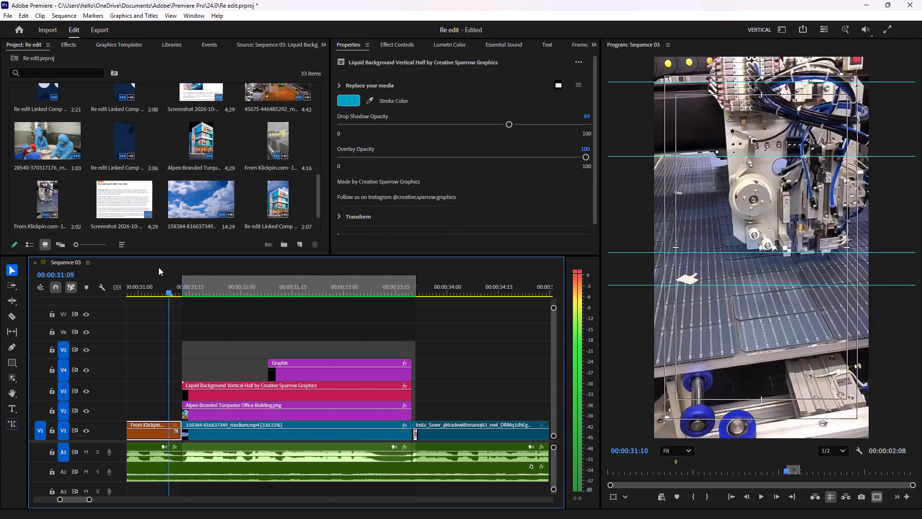
Play back the rendered Alpex scene several times from the end of the preceding clip, checking the transition and highlight timing.
drag(158, 267, 142, 266)
key(space)
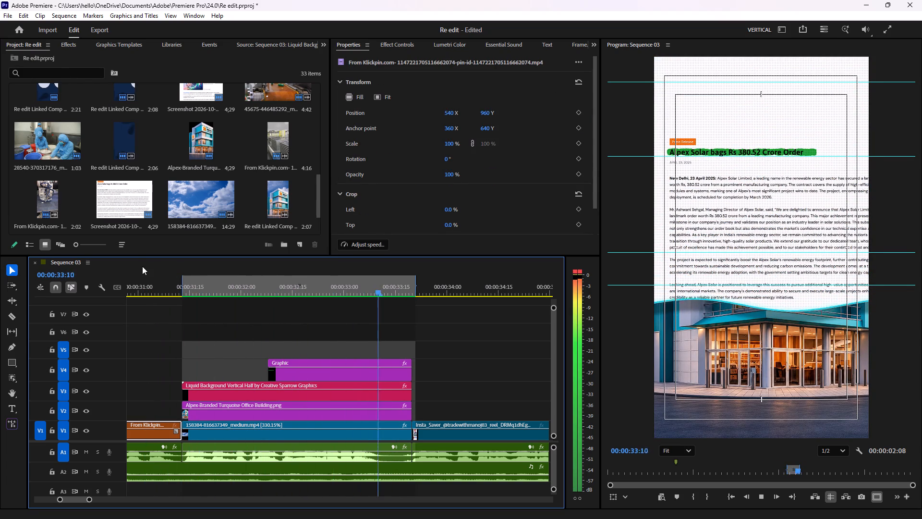
key(space)
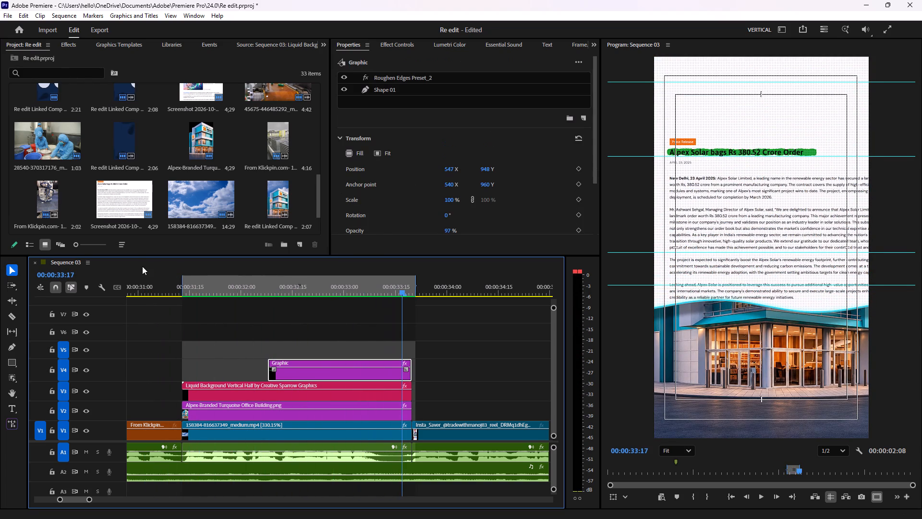
key(space)
key(space)
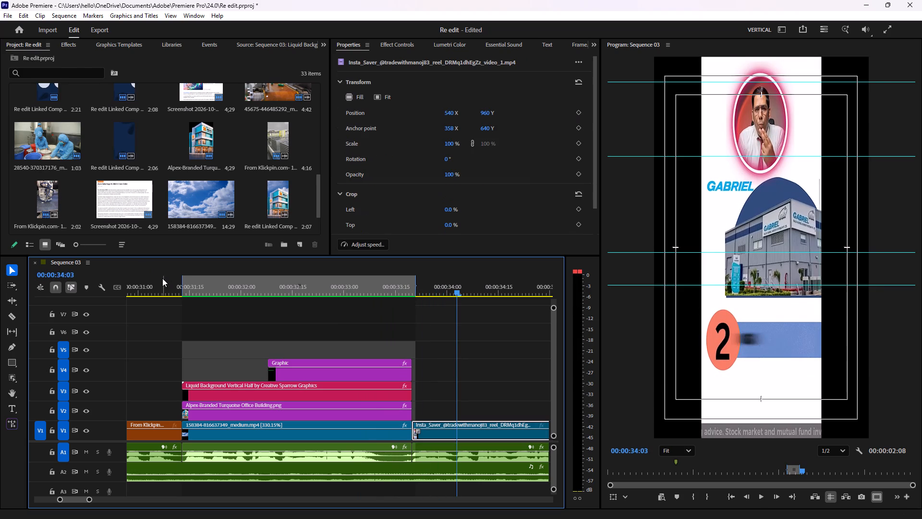
click(161, 278)
key(space)
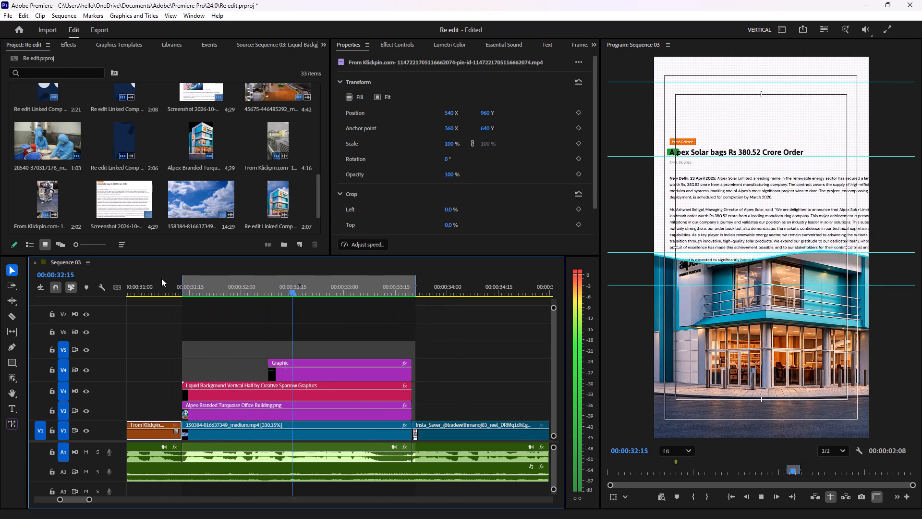
key(space)
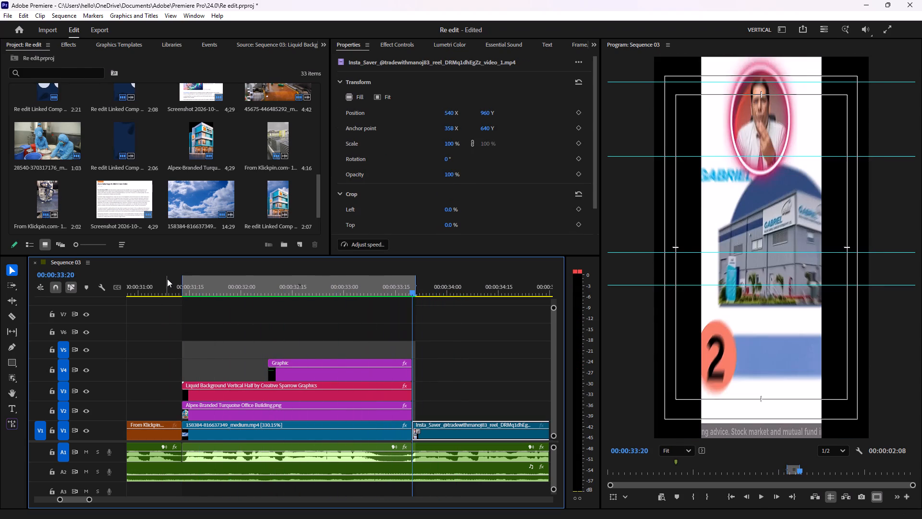
click(167, 279)
key(space)
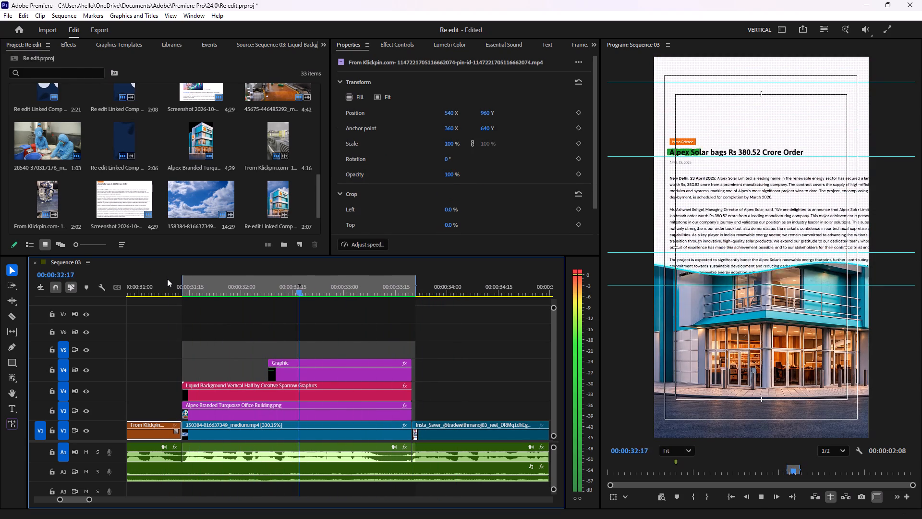
key(space)
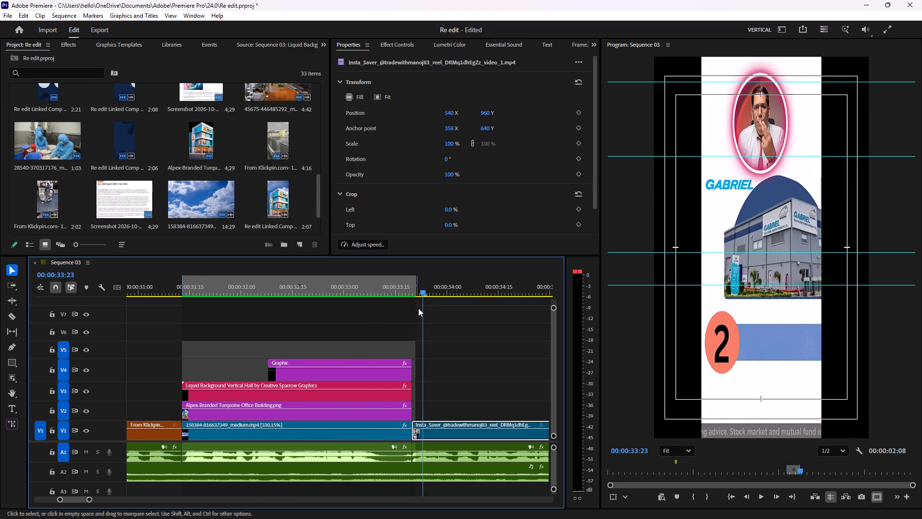
drag(422, 295, 168, 276)
key(space)
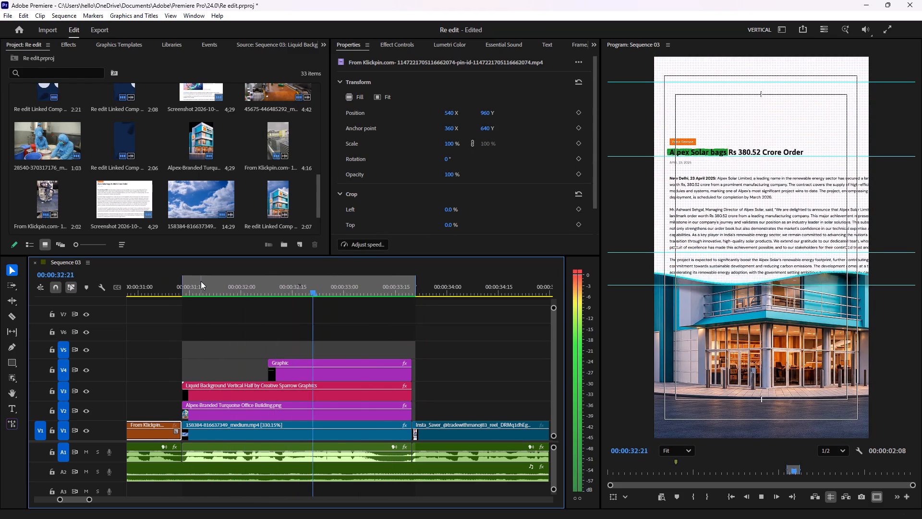
key(space)
Play back the Alpex scene from its first frames at about 00:00:31:13 through to the following clip.
click(183, 287)
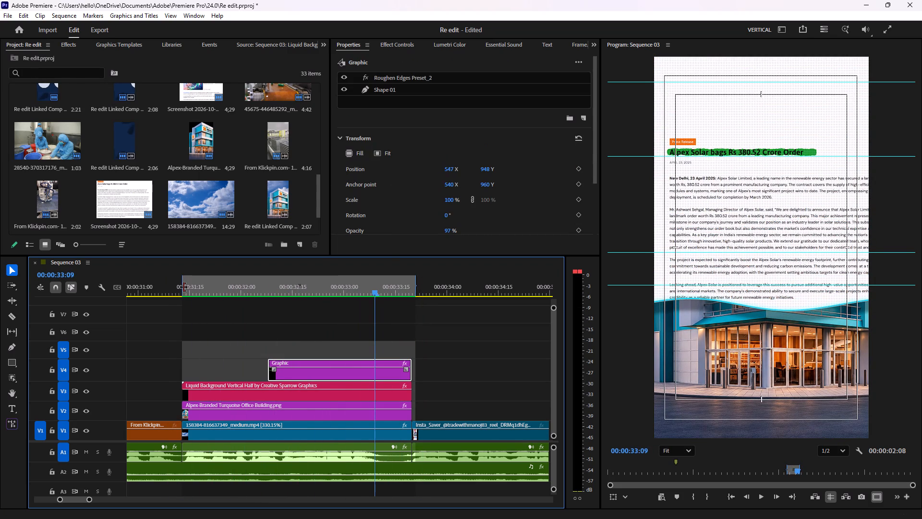
click(194, 289)
drag(194, 289, 181, 290)
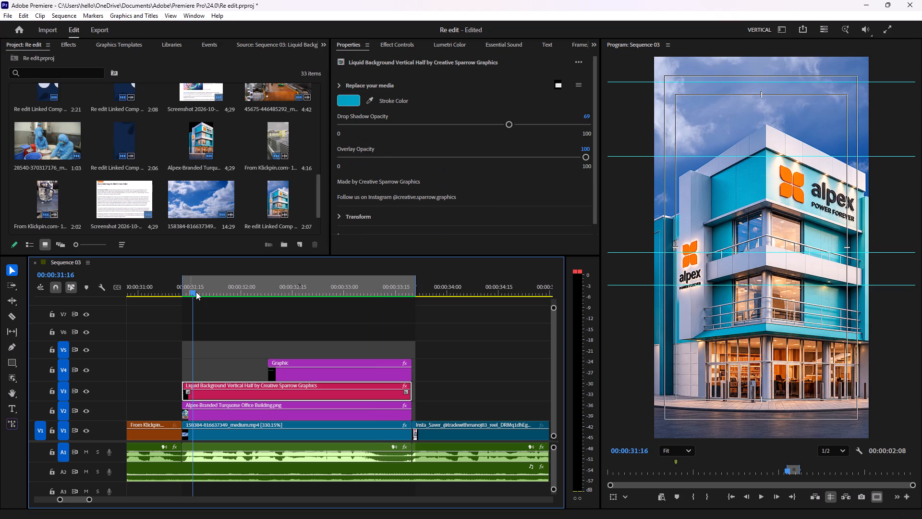
drag(192, 292, 182, 292)
key(space)
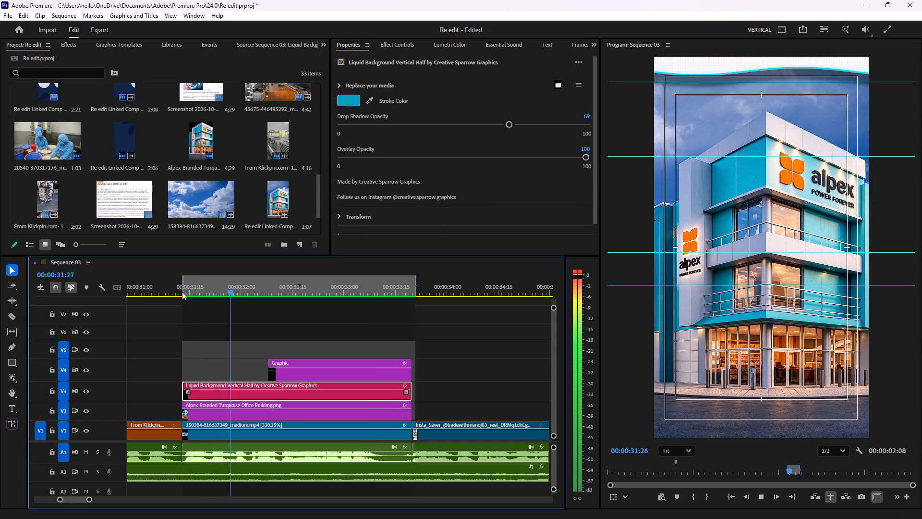
key(space)
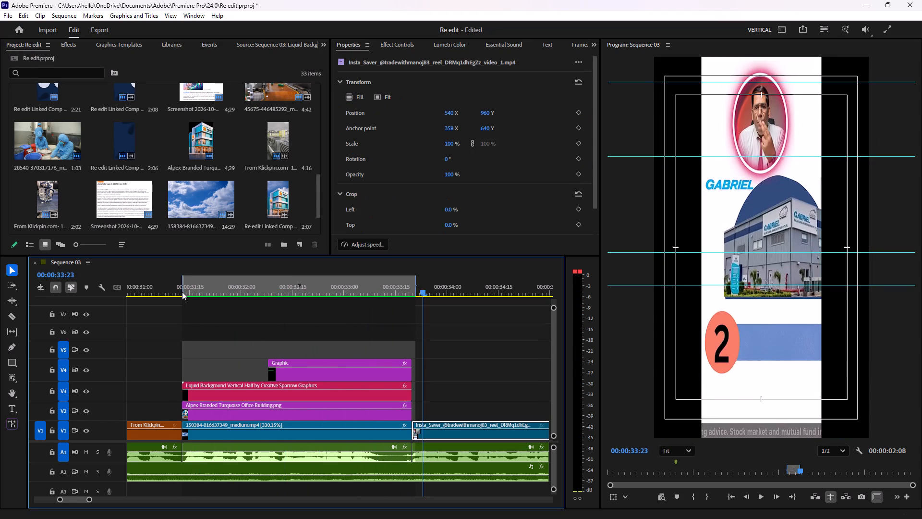
click(182, 292)
click(188, 292)
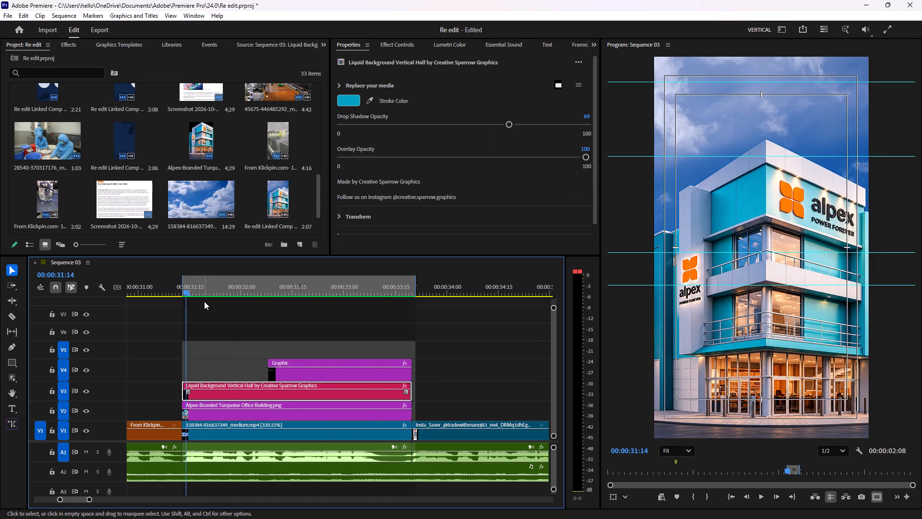
Return to the beginning of Sequence 03 and play back the edit from the start.
alt+scroll(249, 333, down, 7)
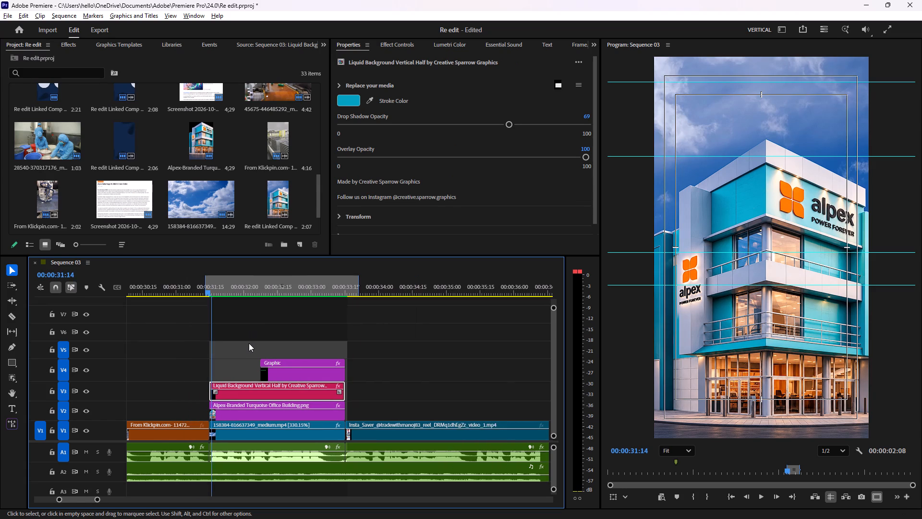
alt+scroll(249, 343, down, 17)
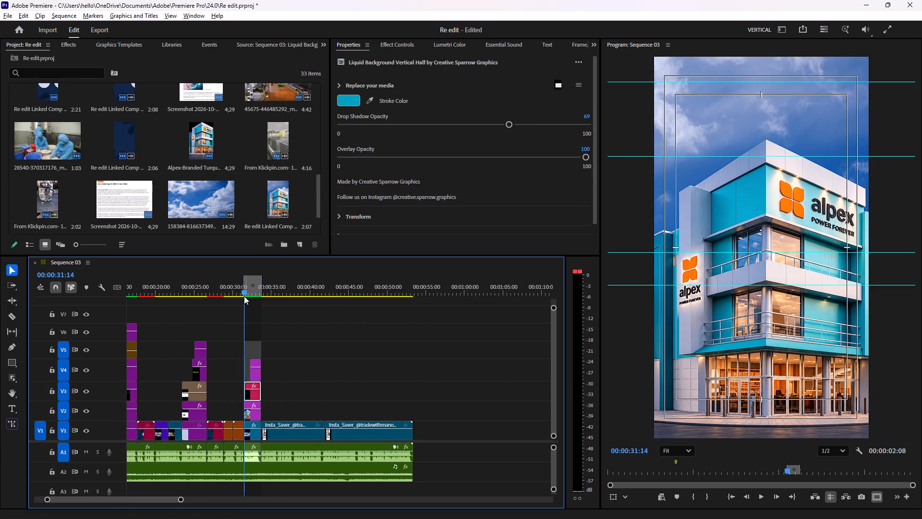
alt+scroll(243, 308, down, 5)
drag(243, 294, 187, 292)
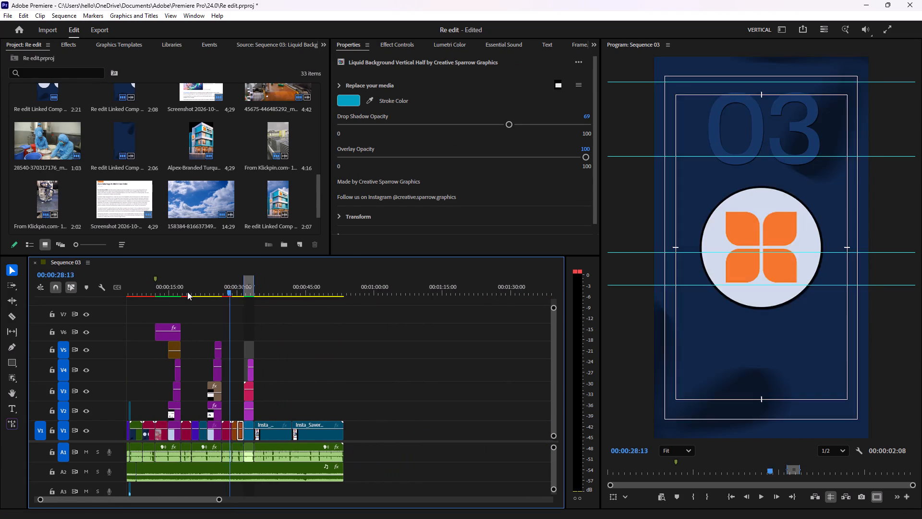
drag(187, 292, 100, 291)
key(space)
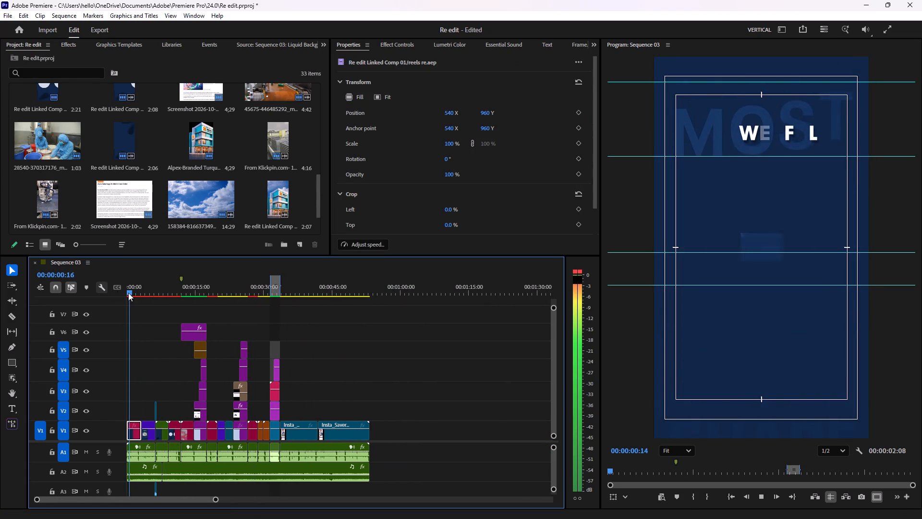
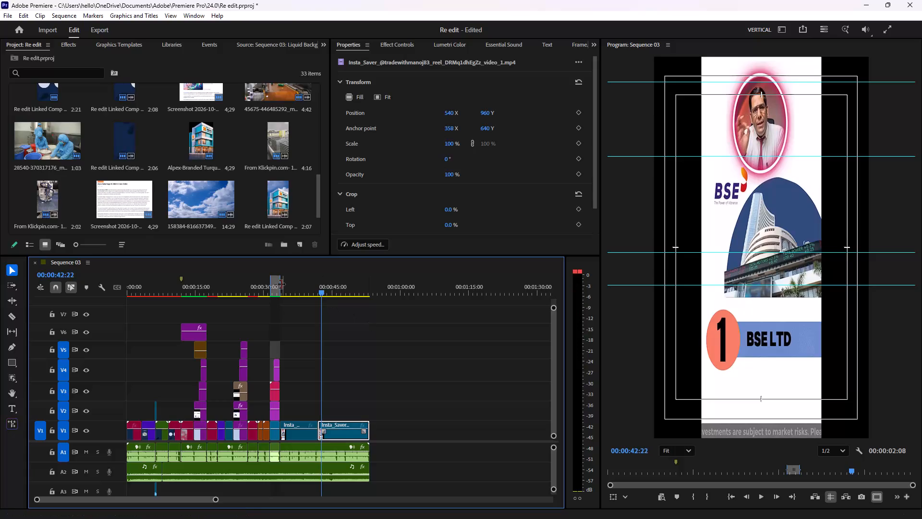
Examine the replaceable media, stroke colour, opacity and crop settings of the Liquid Background Vertical Half graphic in the Alpex scene.
click(277, 291)
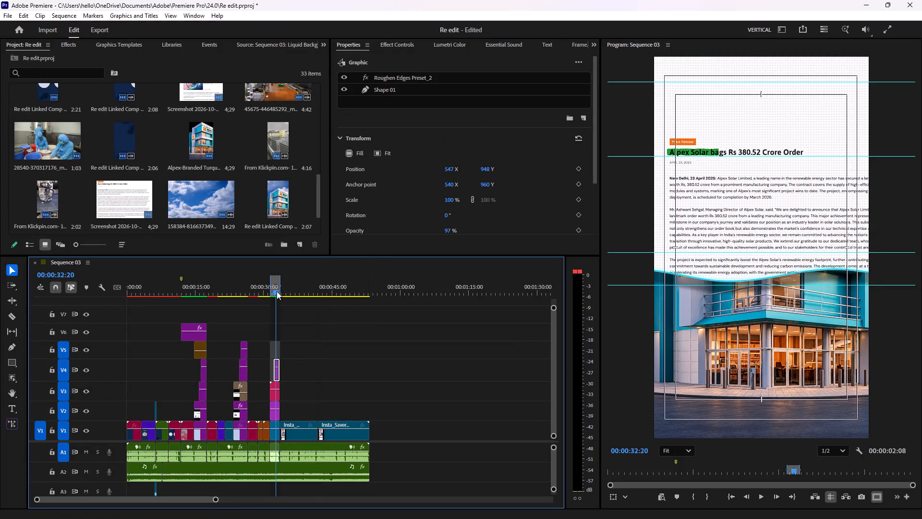
click(274, 395)
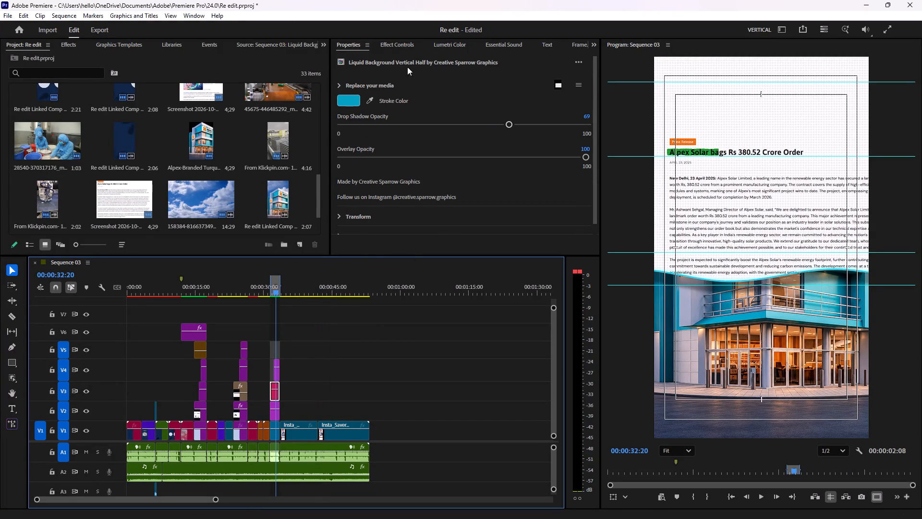
click(339, 85)
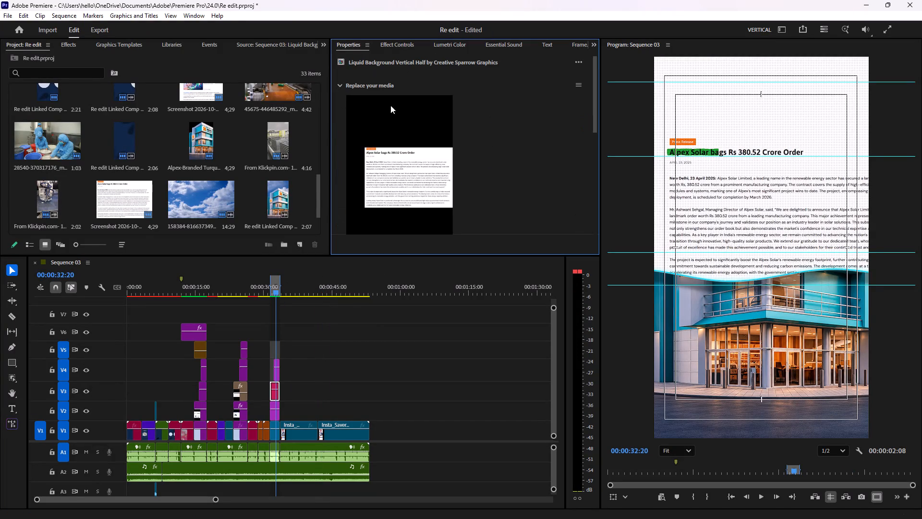
scroll(443, 143, down, 14)
scroll(445, 153, down, 12)
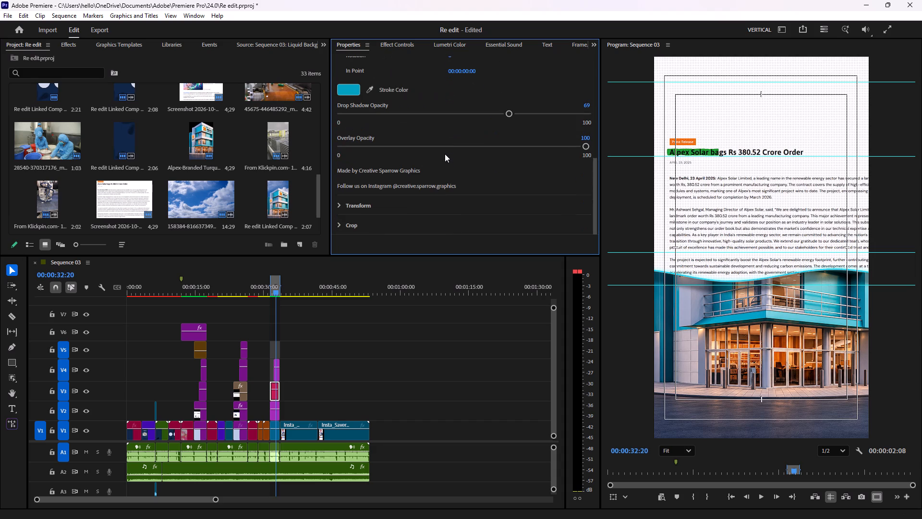
scroll(445, 154, down, 7)
click(340, 225)
scroll(422, 225, down, 12)
click(340, 163)
Look through the project media and the installed graphics templates, from the Liquid Background designs to the slide and bounce text animations.
scroll(82, 123, up, 12)
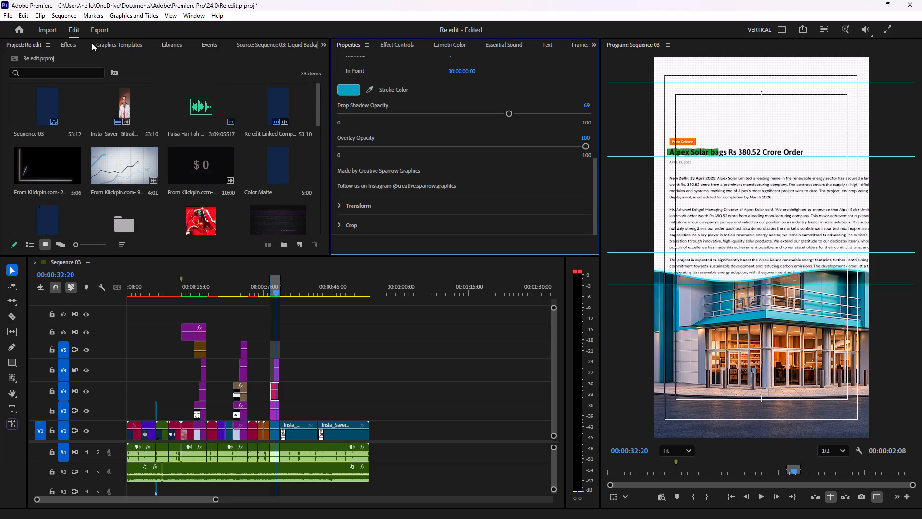
click(108, 43)
scroll(54, 141, up, 3)
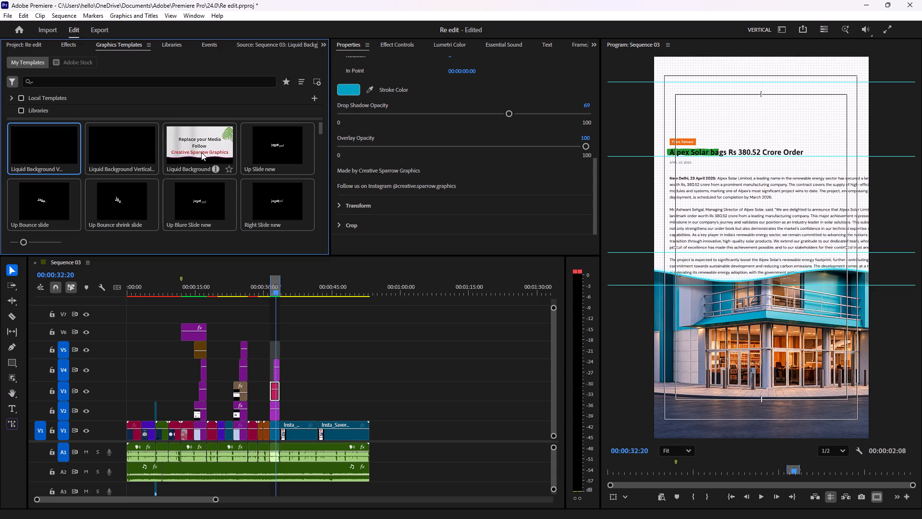
scroll(136, 120, down, 4)
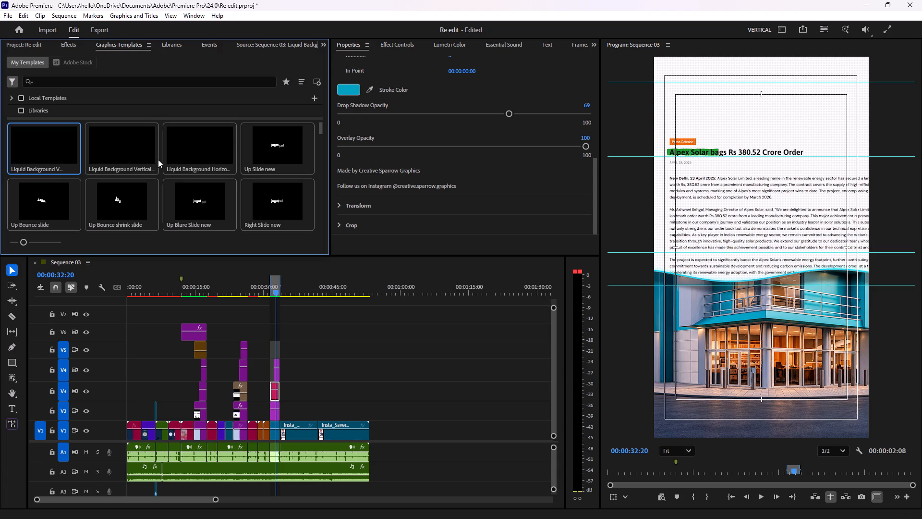
scroll(244, 193, down, 4)
scroll(190, 179, down, 9)
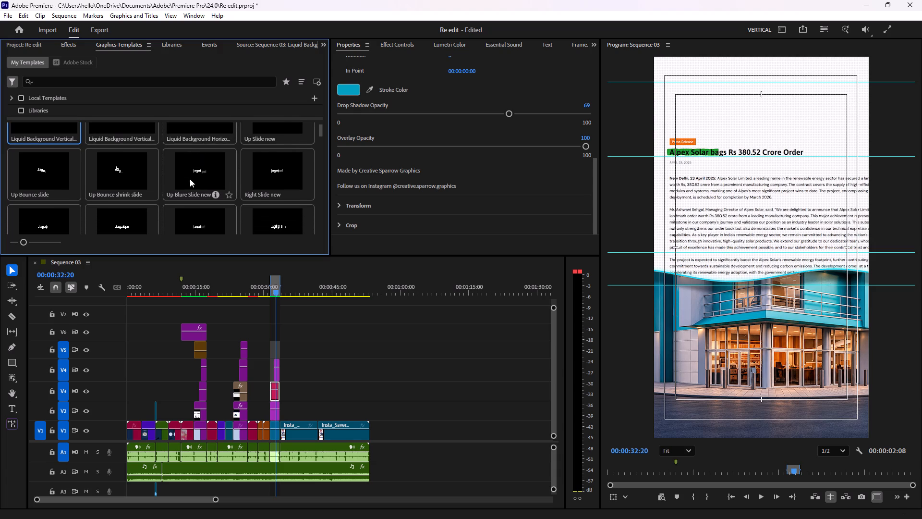
scroll(190, 179, down, 6)
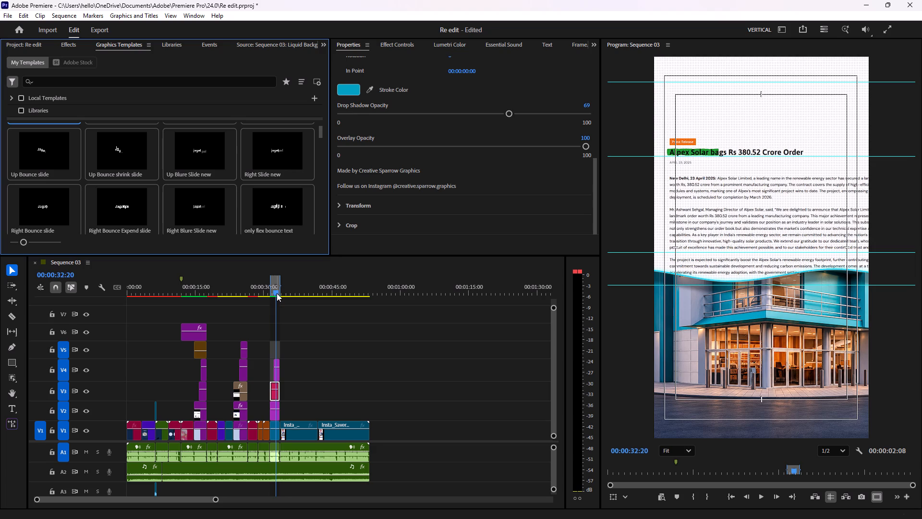
Return to the beginning of Sequence 03 and play back the edit from the start.
drag(277, 293, 111, 299)
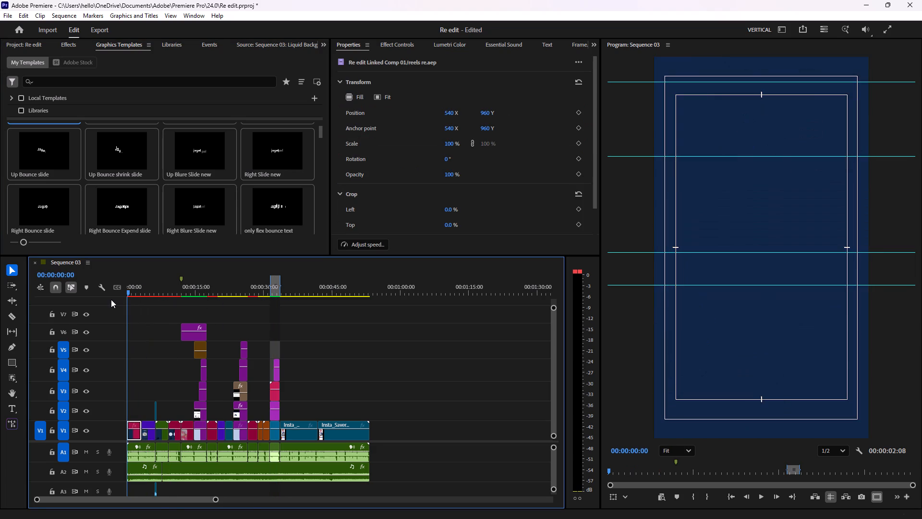
key(space)
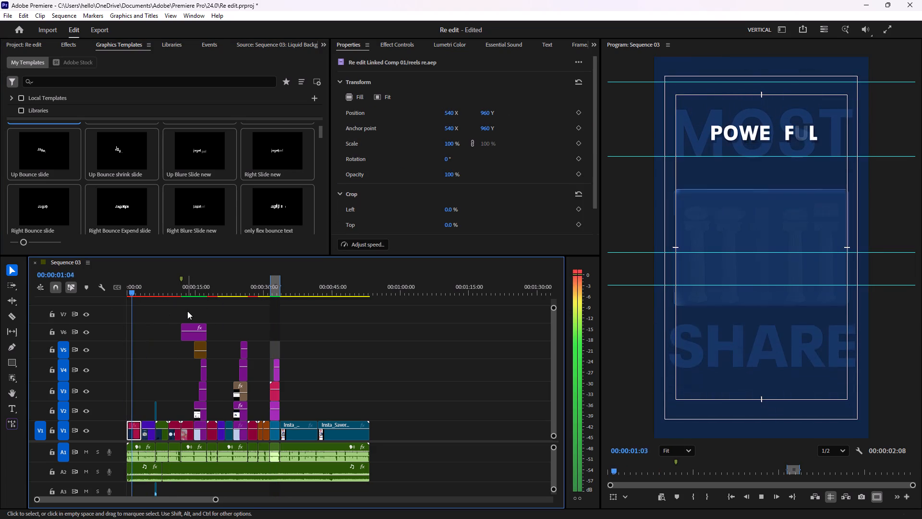
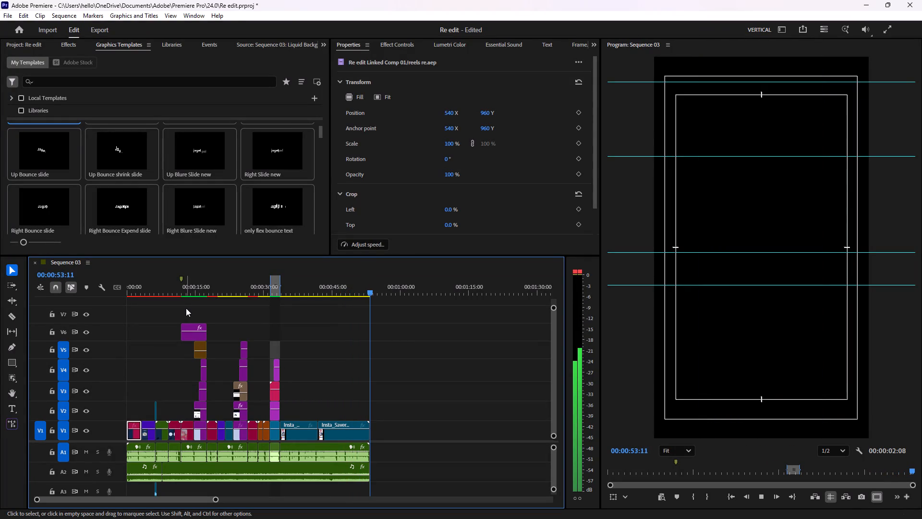
Save the Re edit project, close the video editor and close the Downloads folder window.
key(ctrl+s)
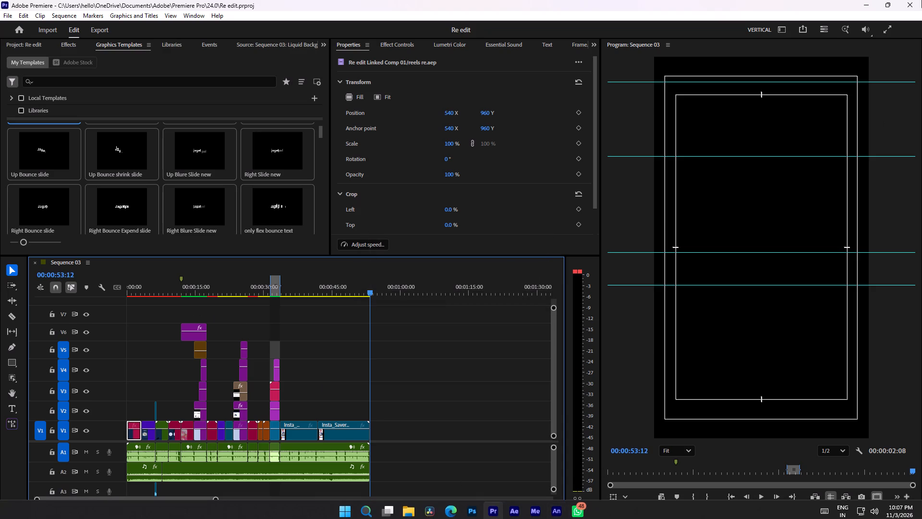
click(917, 0)
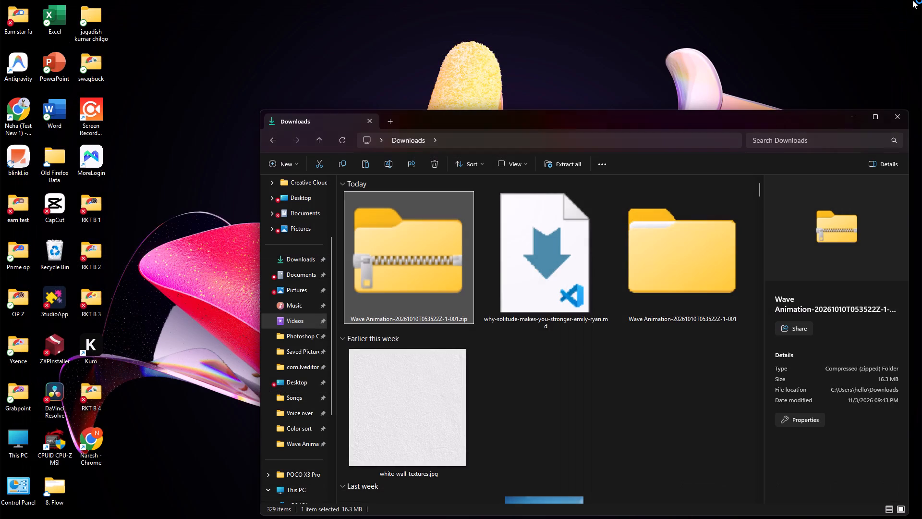
click(899, 113)
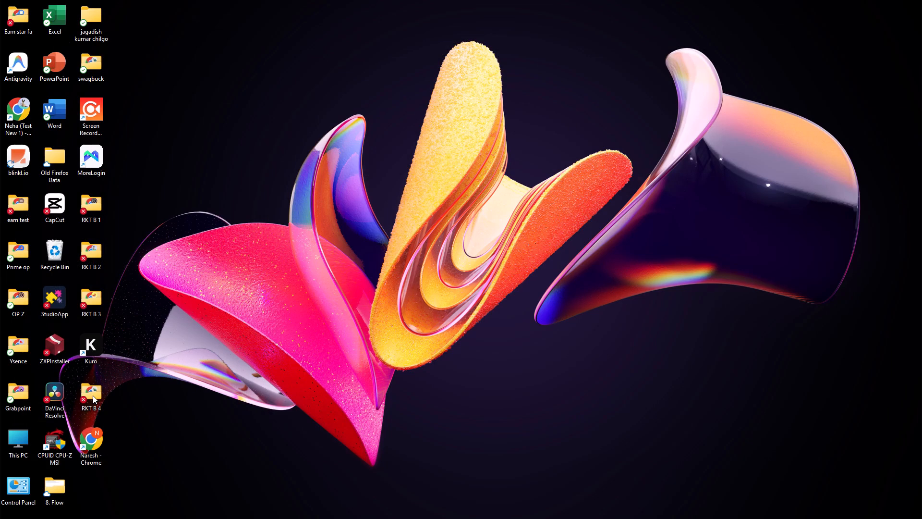
Check the open surveys on Rakuten Insight using the Grabpoint 1 browser profile, and close the browser and Grabpoint folder.
double_click(13, 386)
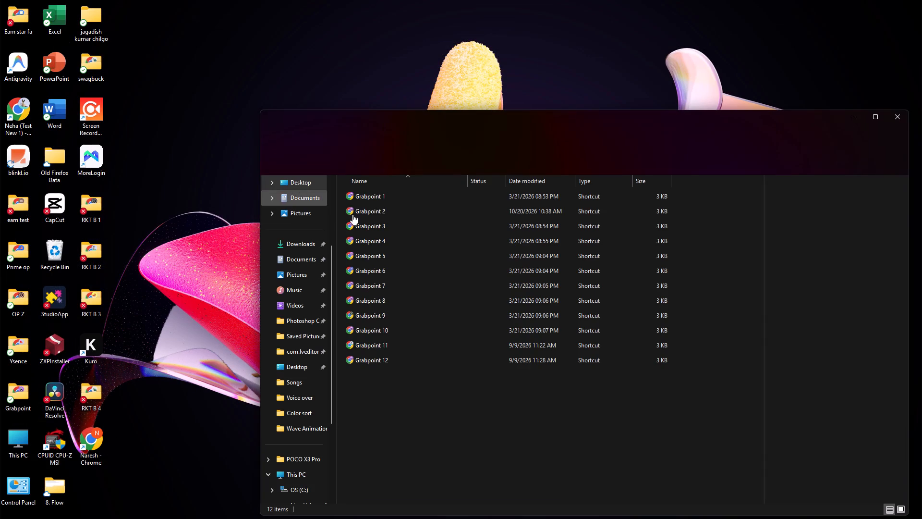
double_click(365, 202)
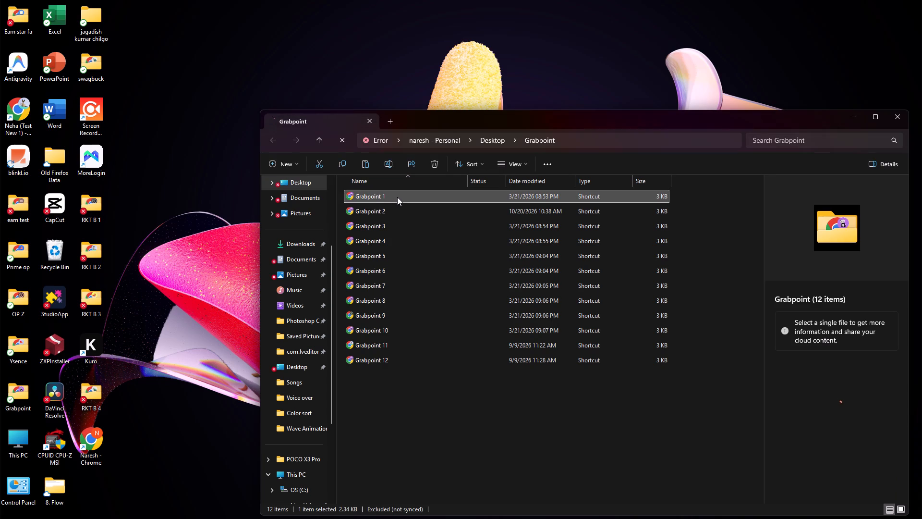
triple_click(397, 197)
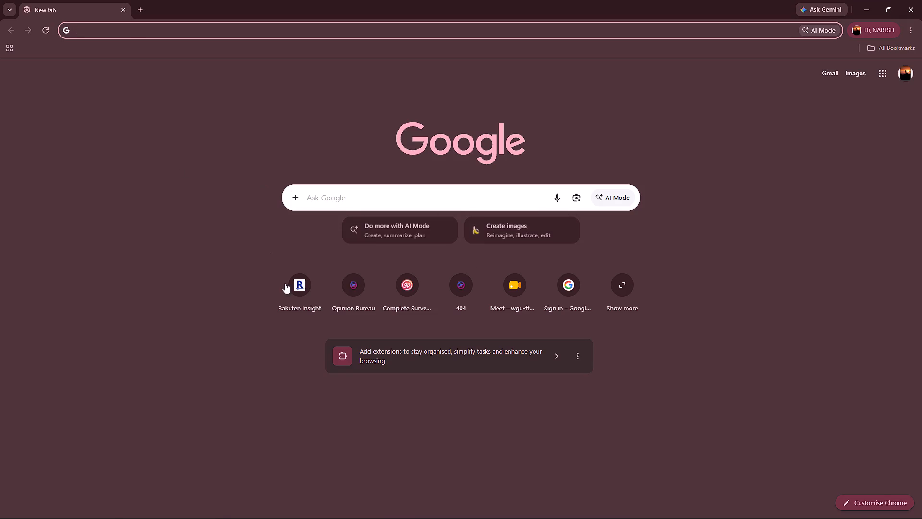
click(296, 294)
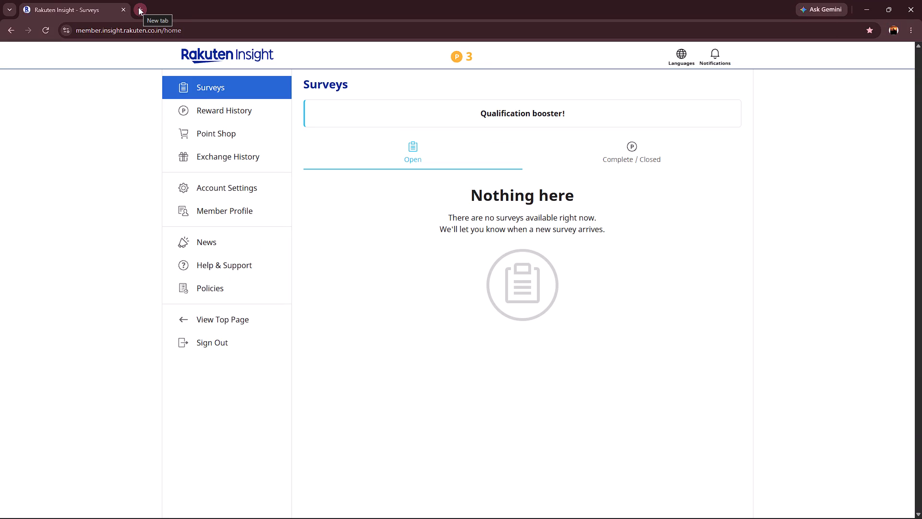
click(138, 7)
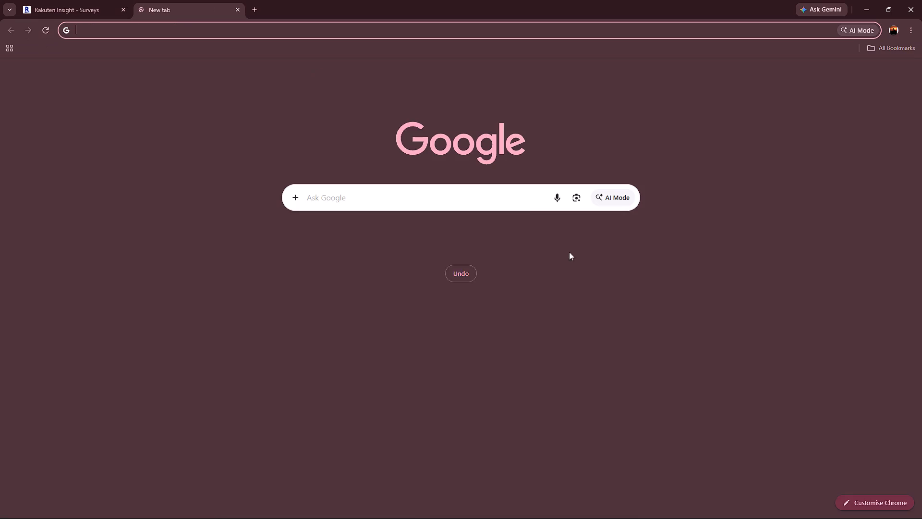
click(917, 0)
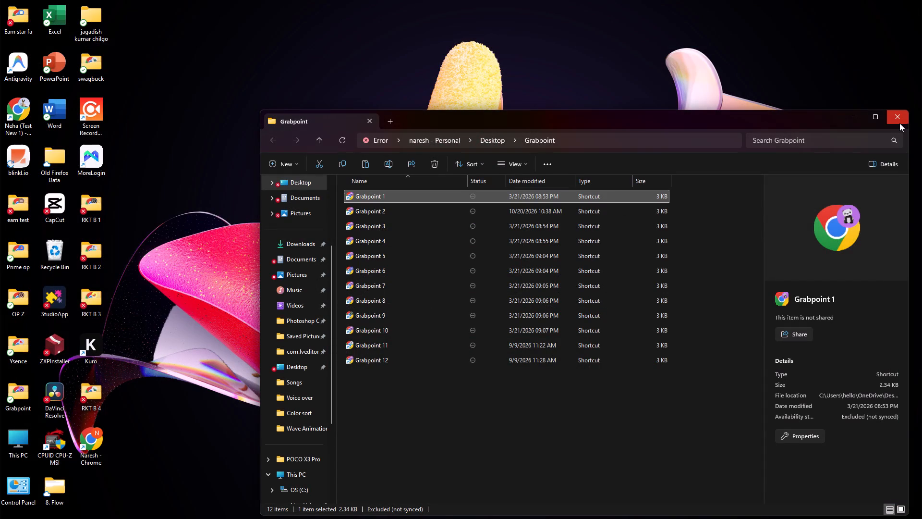
click(899, 123)
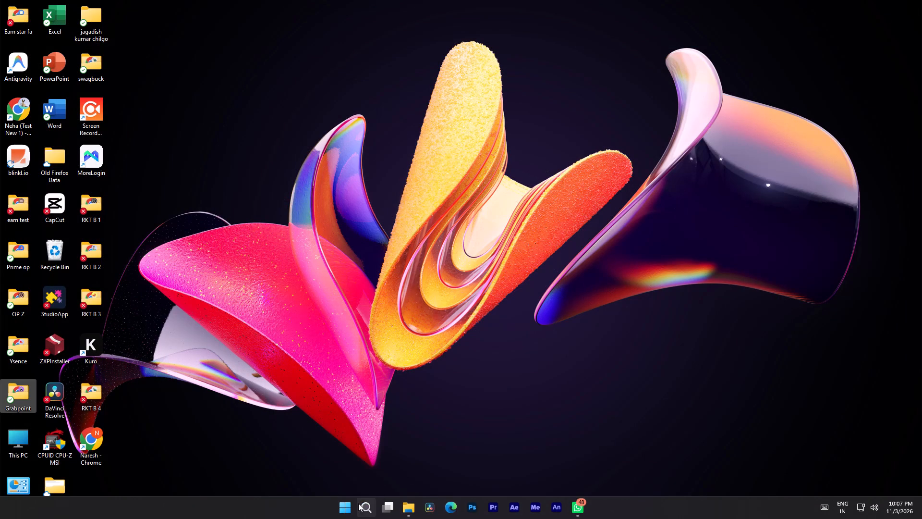
Close the running WhatsApp window.
click(612, 422)
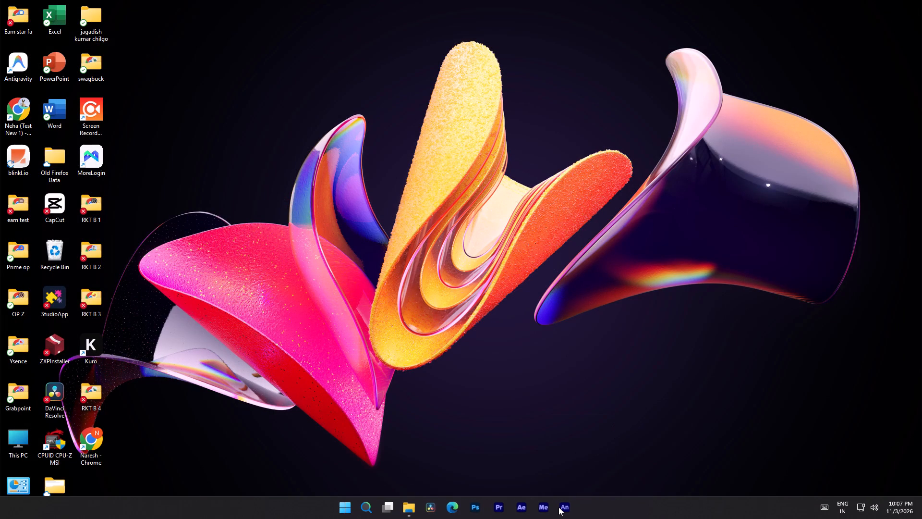
Open the computer's power options.
click(361, 508)
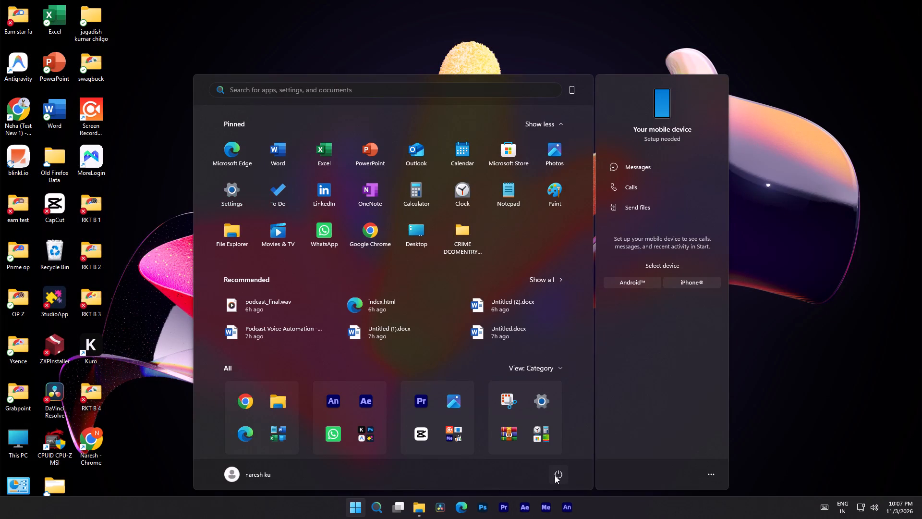
click(555, 475)
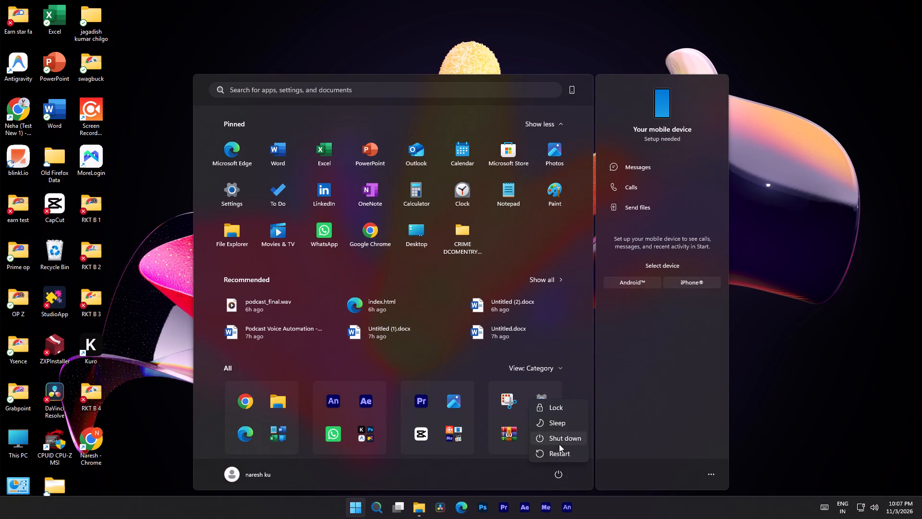